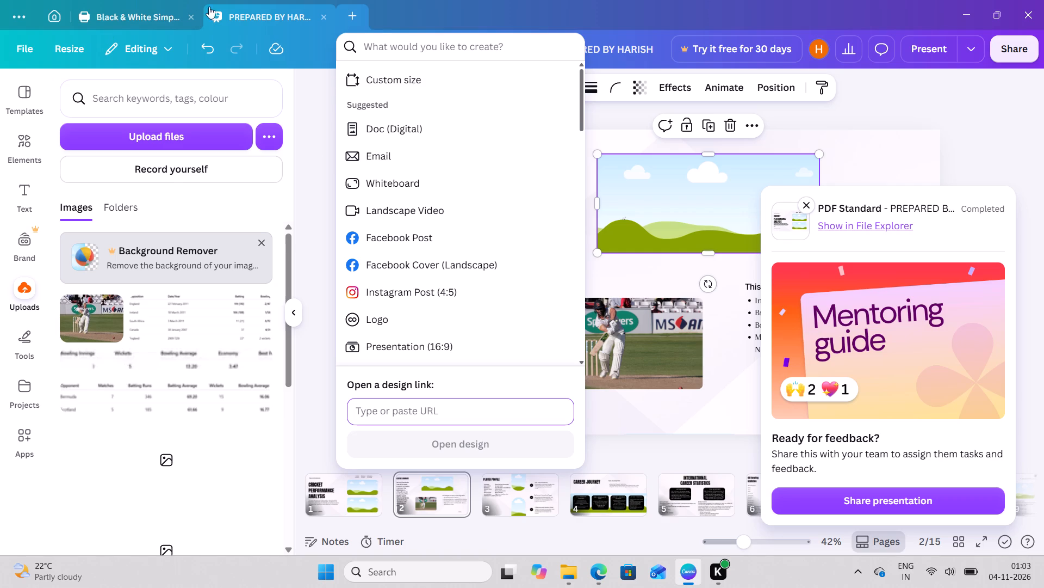
# Switch to the cricket performance analysis presentation in Canva and browse the suggested presentation templates.
pyautogui.click(237, 14)
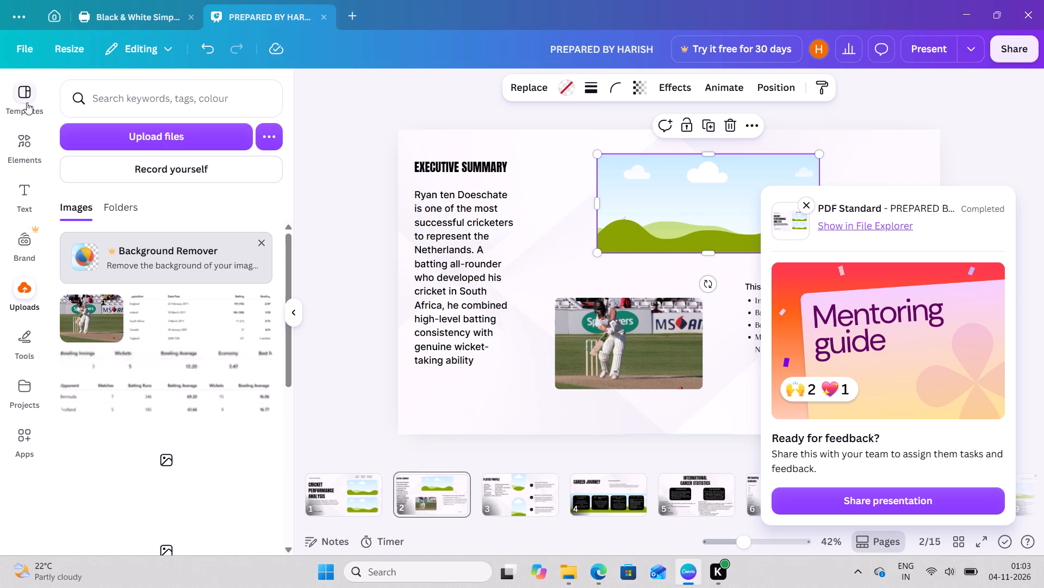
pyautogui.click(27, 102)
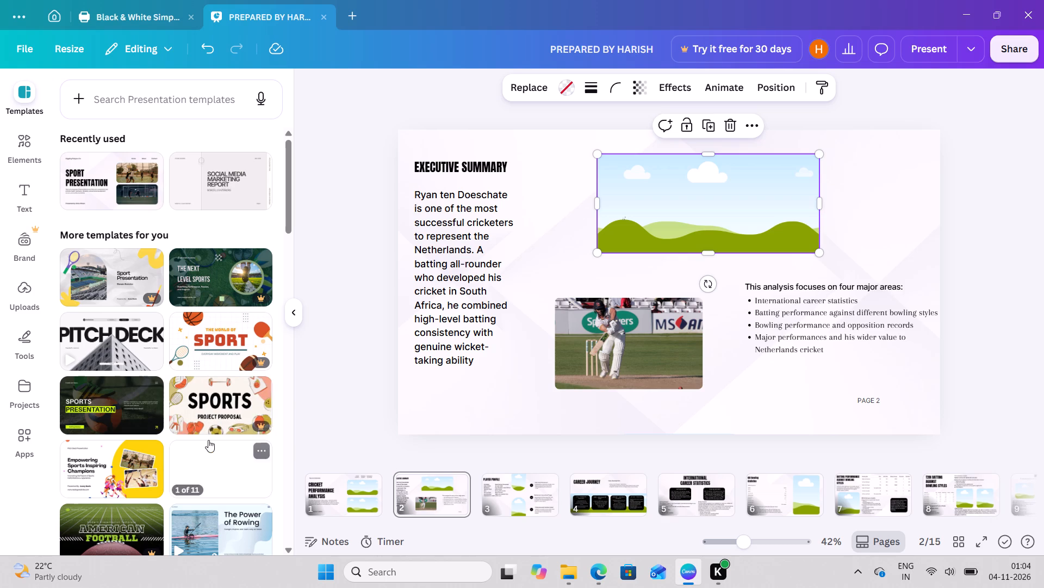
pyautogui.scroll(-4, 208, 440)
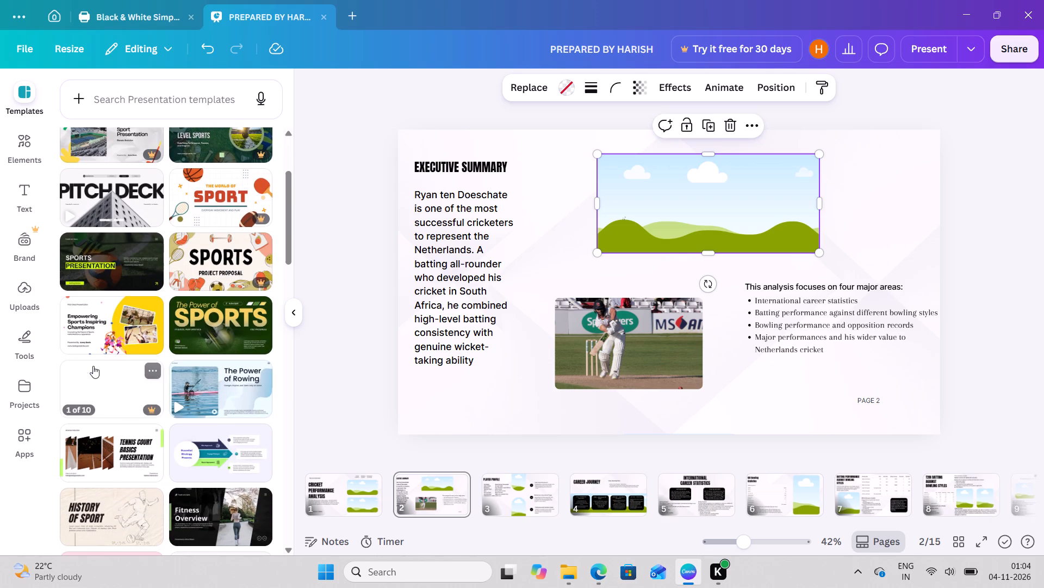
# Switch to Canva and browse the presentation templates, previewing the History of Sport one and the White Blue and Grey Modern Startup Pitch Deck.
pyautogui.click(112, 505)
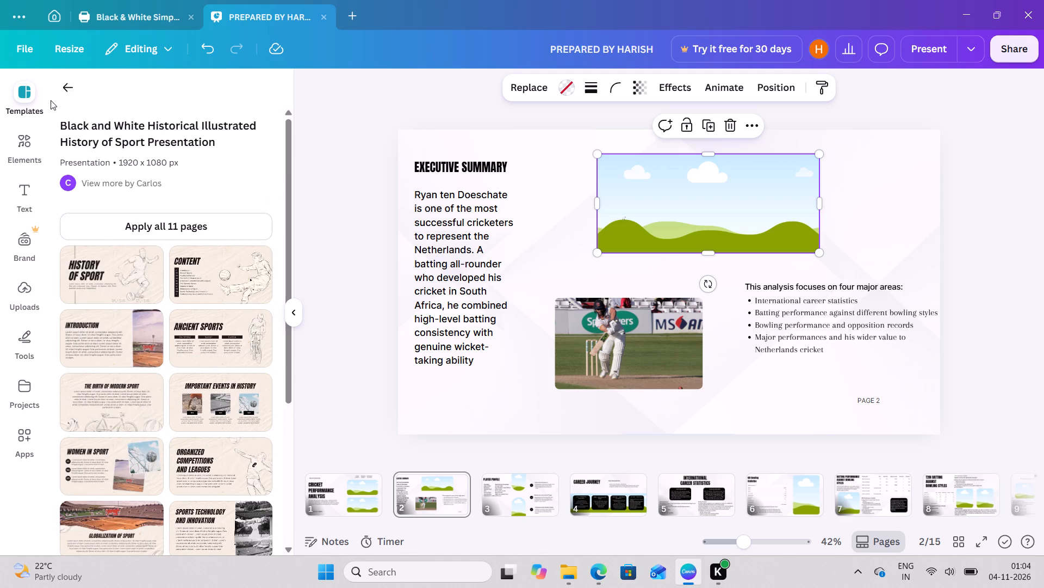
pyautogui.click(70, 85)
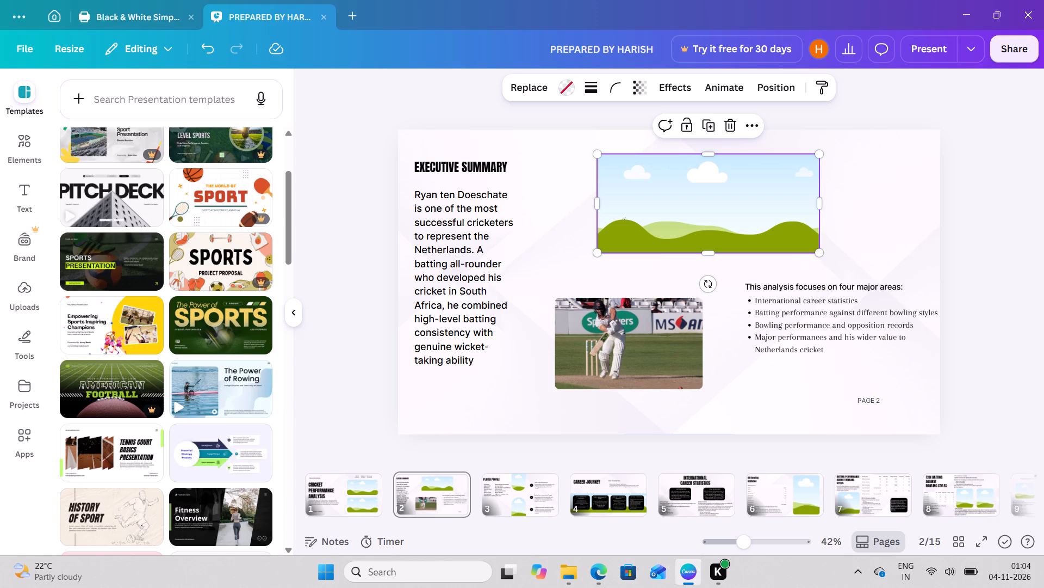
pyautogui.scroll(-4, 70, 85)
pyautogui.scroll(-3, 161, 249)
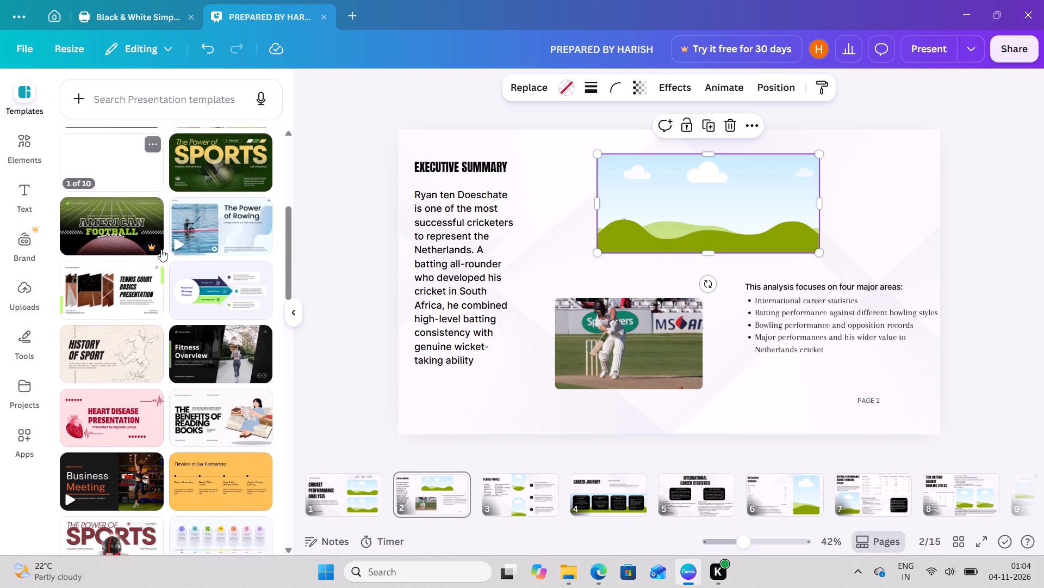
pyautogui.scroll(-1, 161, 249)
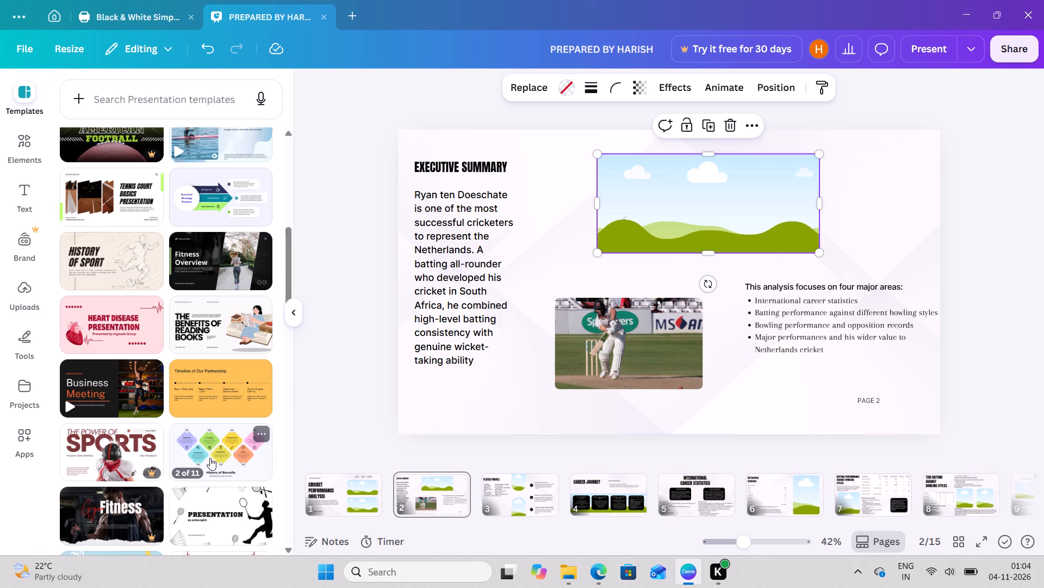
pyautogui.scroll(-7, 210, 458)
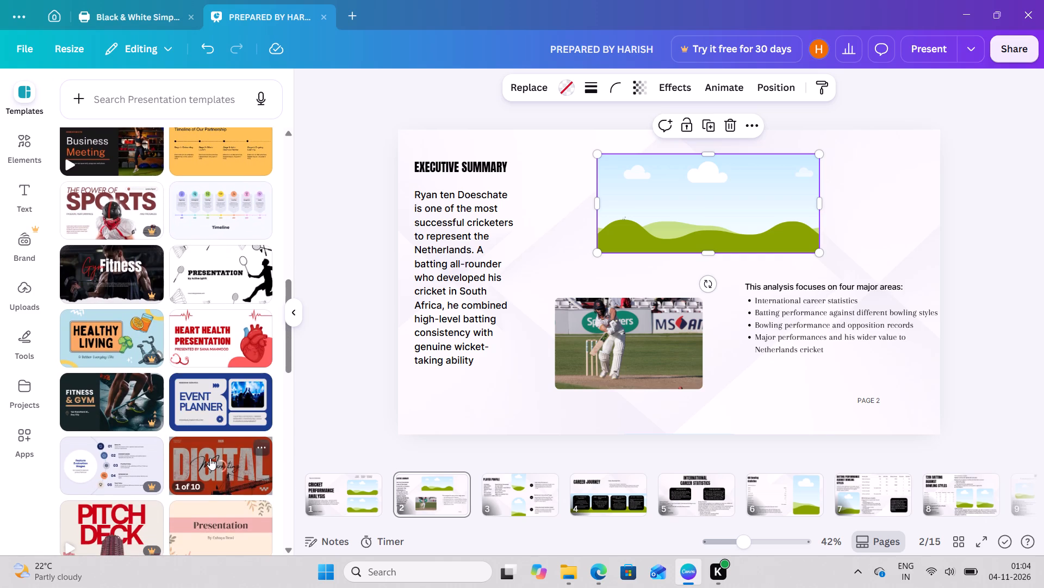
pyautogui.scroll(-4, 210, 458)
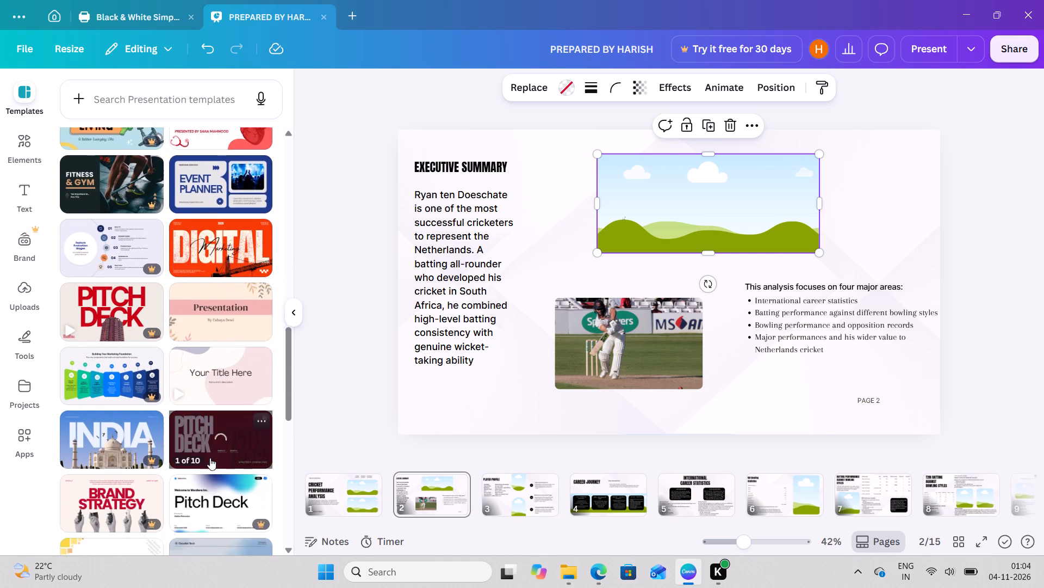
pyautogui.scroll(-3, 210, 458)
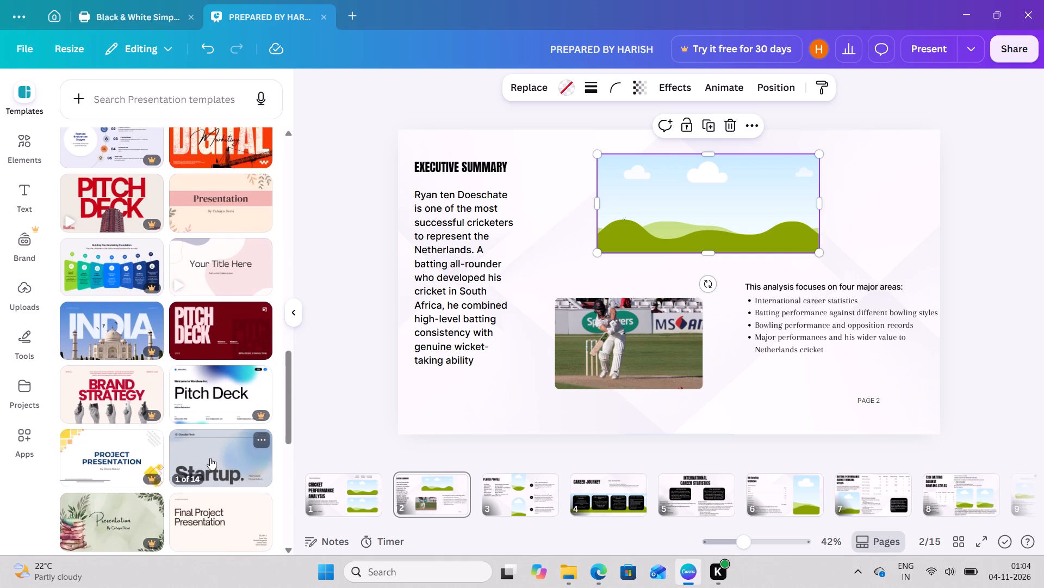
pyautogui.click(210, 458)
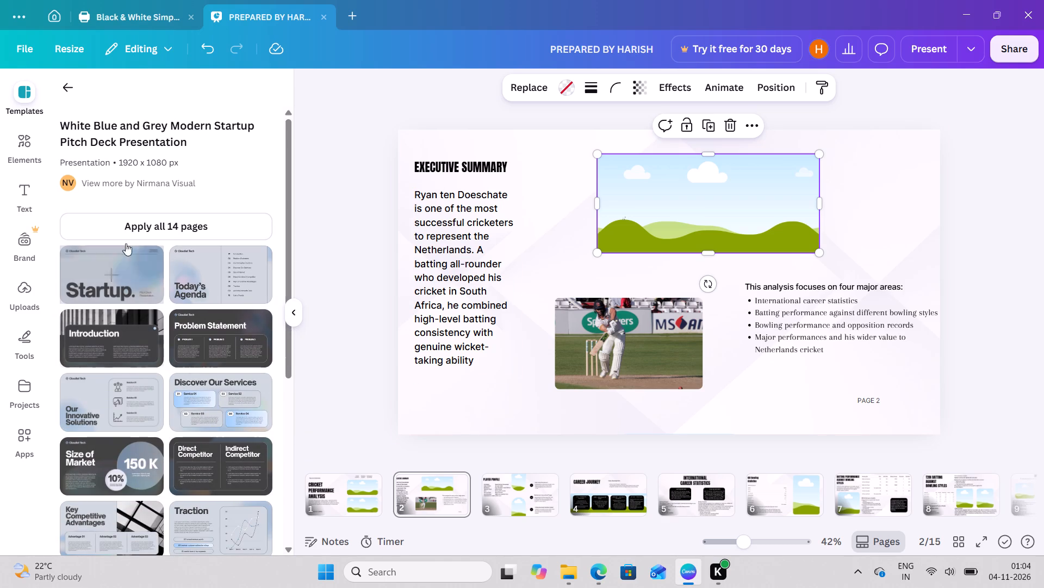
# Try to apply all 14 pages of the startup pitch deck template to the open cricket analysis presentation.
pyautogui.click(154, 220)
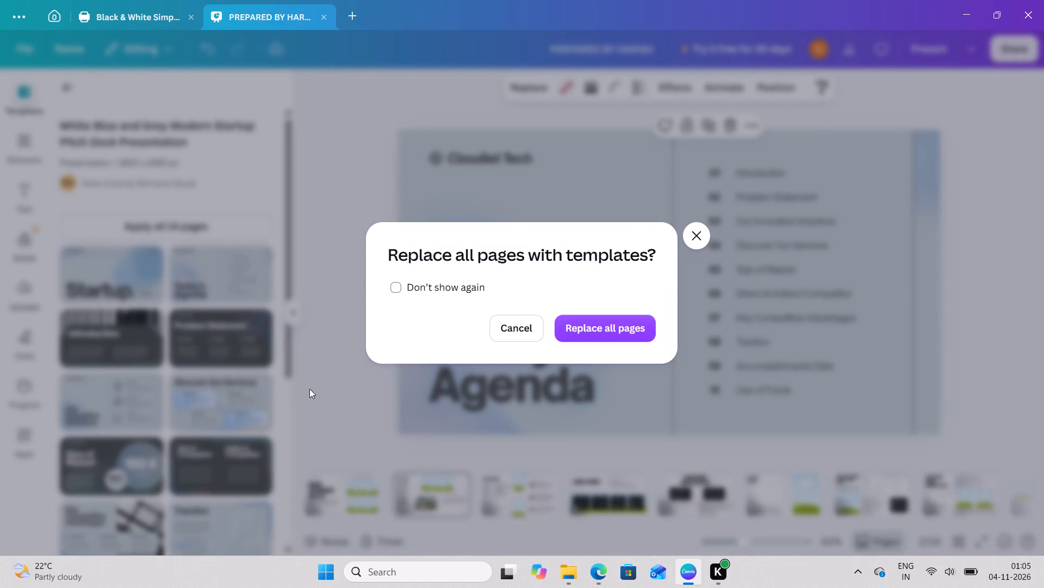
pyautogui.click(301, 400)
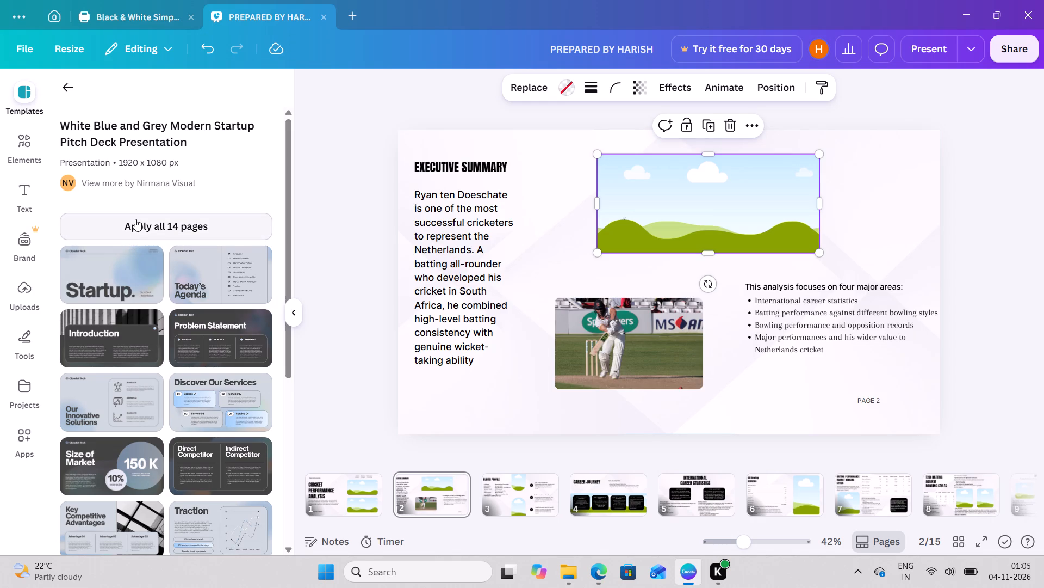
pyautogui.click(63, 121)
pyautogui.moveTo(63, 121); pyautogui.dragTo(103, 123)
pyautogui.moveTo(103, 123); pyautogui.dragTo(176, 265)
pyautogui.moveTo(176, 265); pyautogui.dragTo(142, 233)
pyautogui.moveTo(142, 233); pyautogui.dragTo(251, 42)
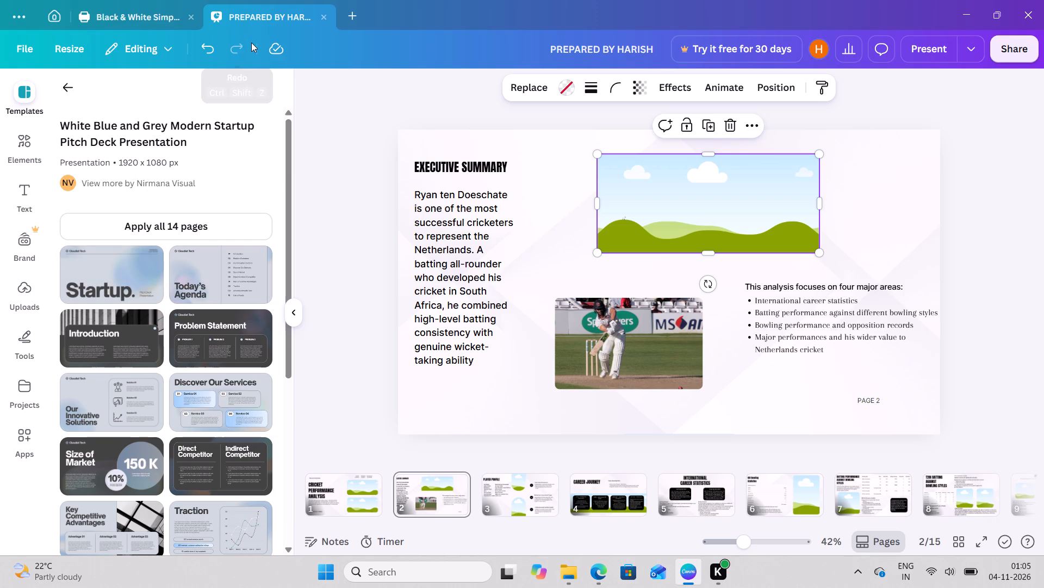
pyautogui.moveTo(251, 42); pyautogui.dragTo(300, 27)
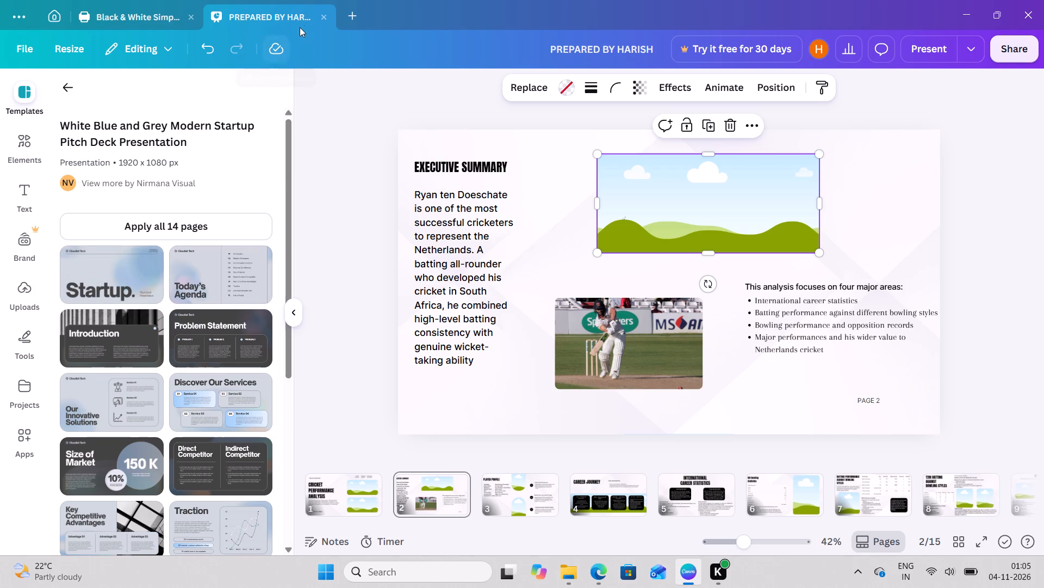
# Create a new blank presentation in a separate design tab.
pyautogui.moveTo(300, 27); pyautogui.dragTo(351, 16)
pyautogui.click(351, 16)
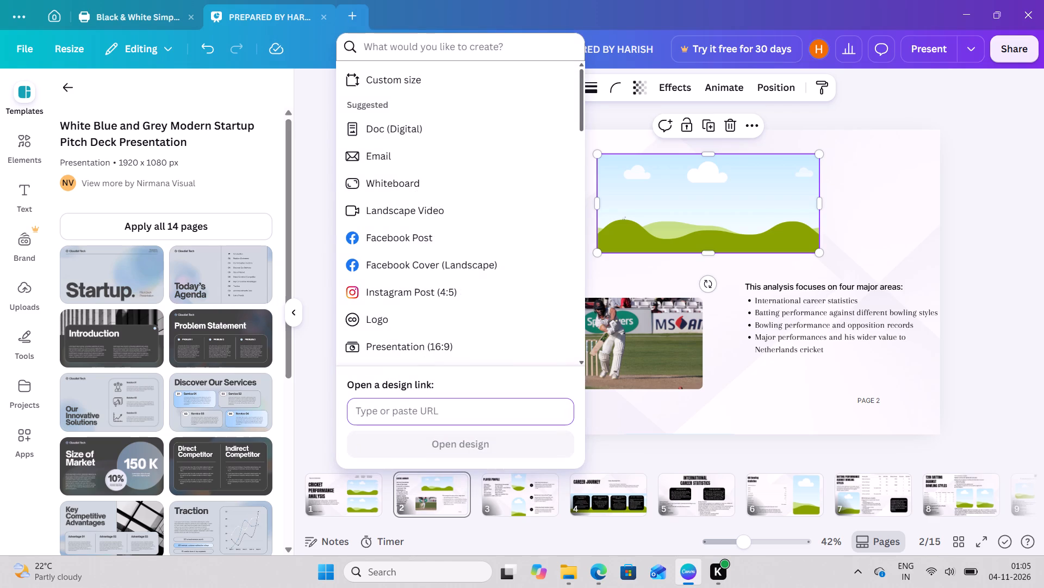
# Search the design types for "presenta" and create a new blank Presentation (16:9).
pyautogui.click(410, 38)
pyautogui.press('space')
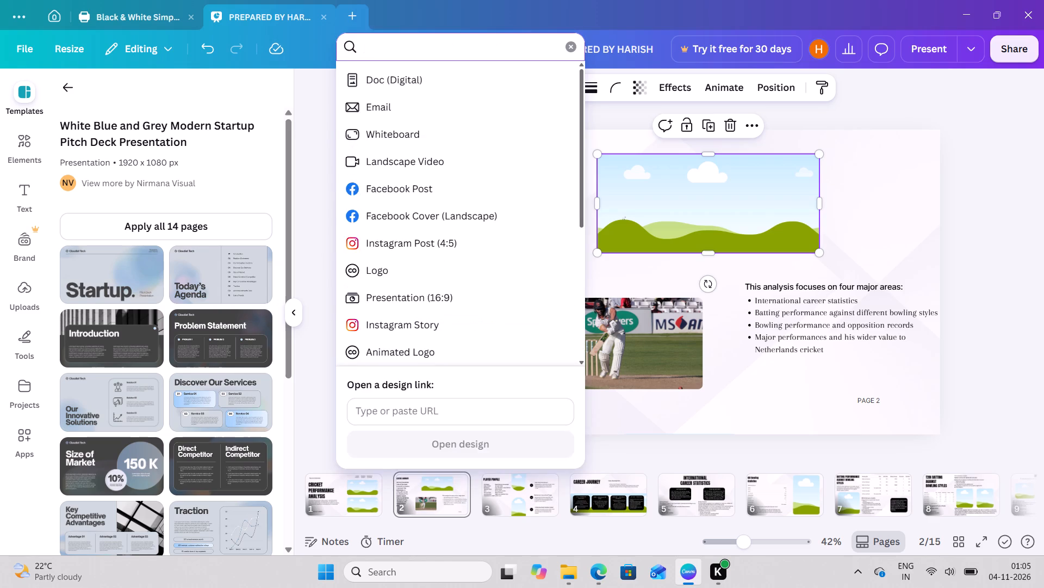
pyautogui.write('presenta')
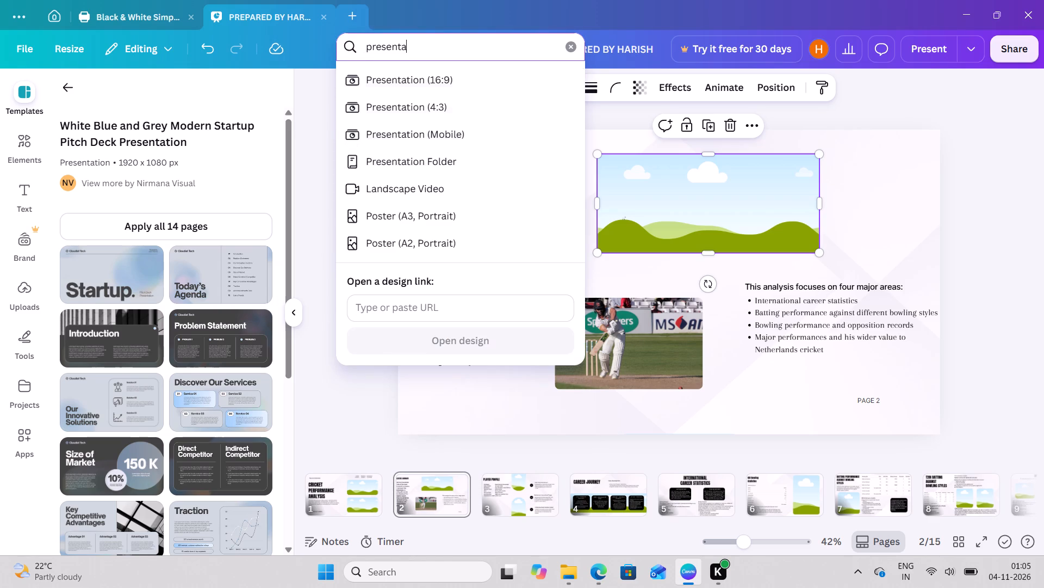
pyautogui.click(428, 86)
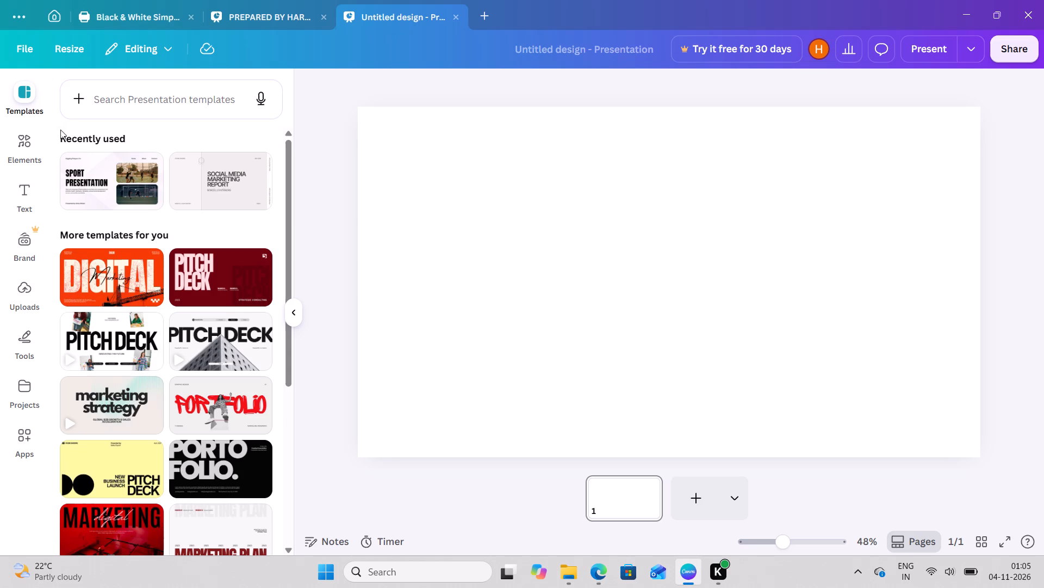
# Return to the cricket analysis design to check the startup pitch deck template's title, and go back to the blank presentation.
pyautogui.click(257, 14)
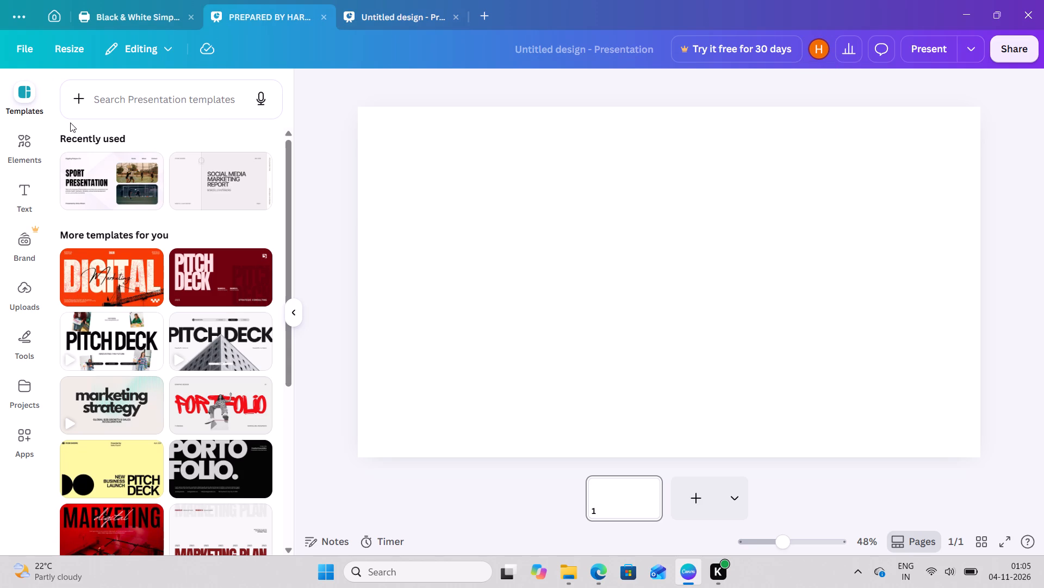
pyautogui.doubleClick(70, 122)
pyautogui.moveTo(70, 122); pyautogui.dragTo(151, 137)
pyautogui.moveTo(151, 137); pyautogui.dragTo(167, 142)
pyautogui.moveTo(167, 142); pyautogui.dragTo(280, 27)
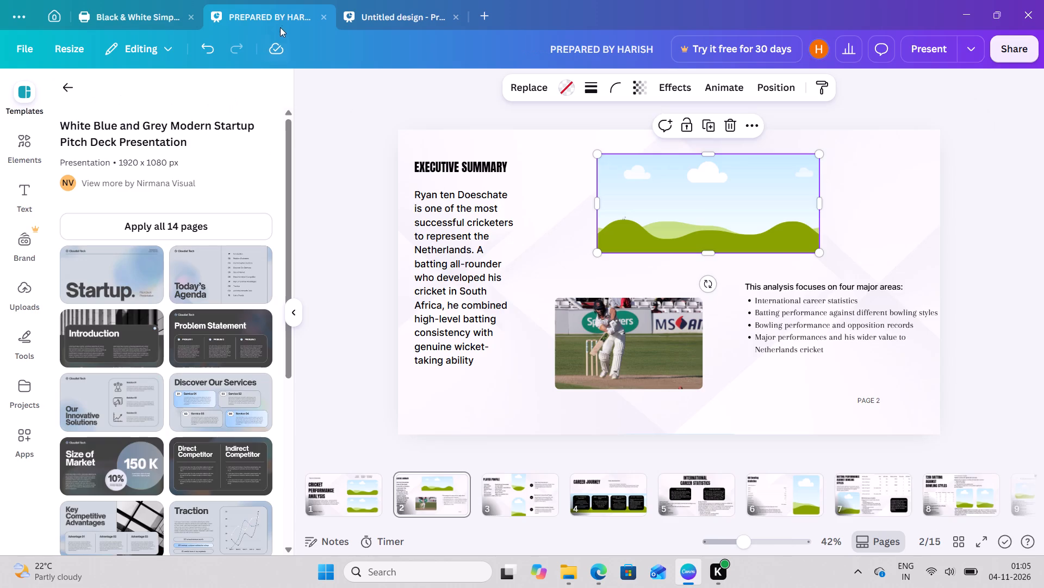
pyautogui.moveTo(280, 27); pyautogui.dragTo(297, 17)
pyautogui.moveTo(297, 17); pyautogui.dragTo(385, 19)
pyautogui.click(385, 19)
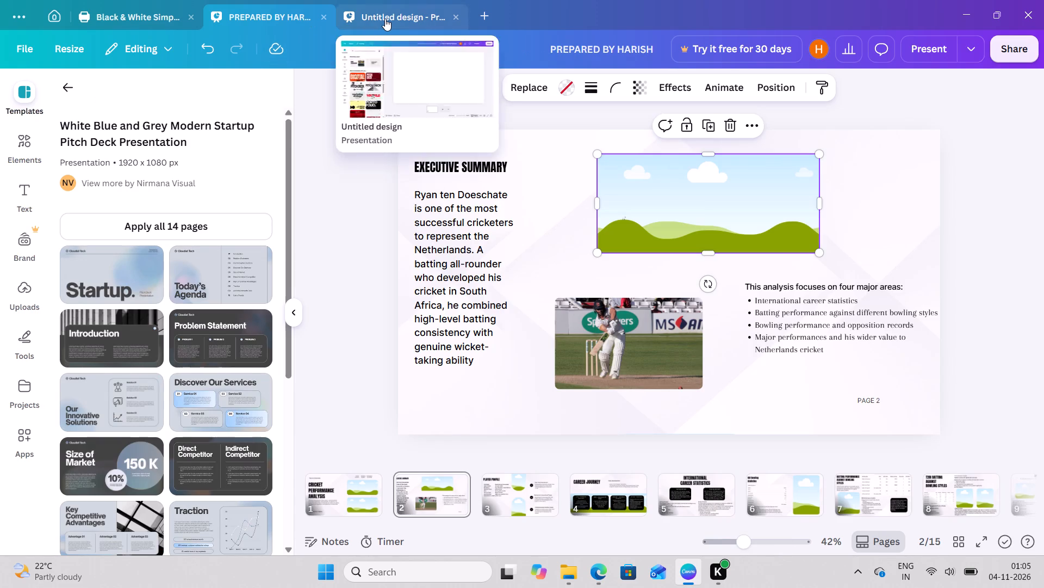
# Open the presentation template search in the blank untitled design.
pyautogui.click(136, 99)
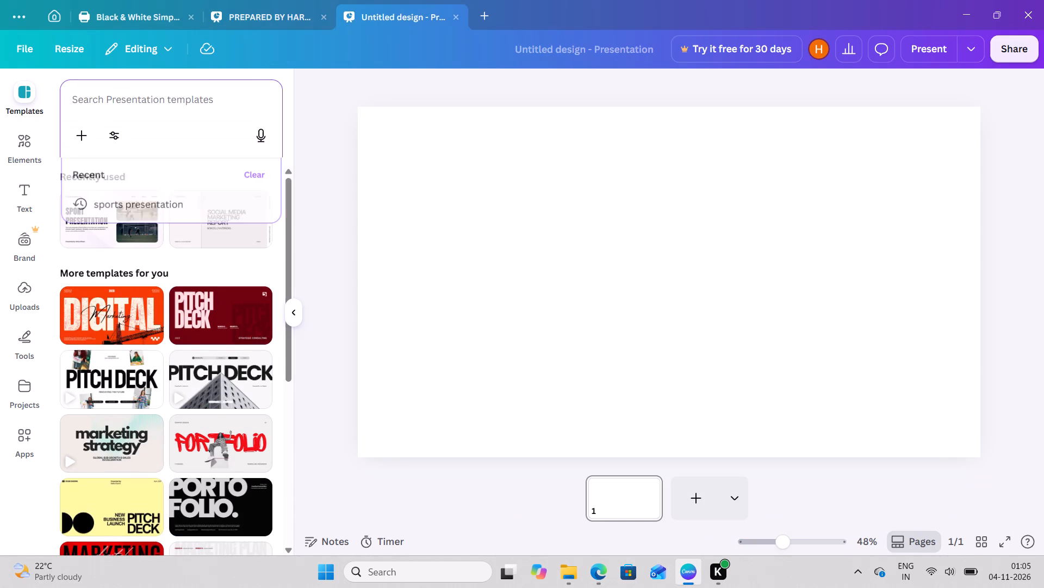
# Search the templates for "white blue and gray modren startup" and apply all 14 pages of the White Blue and Grey Modern Startup Pitch Deck.
pyautogui.write('white blue and gray')
pyautogui.press('space')
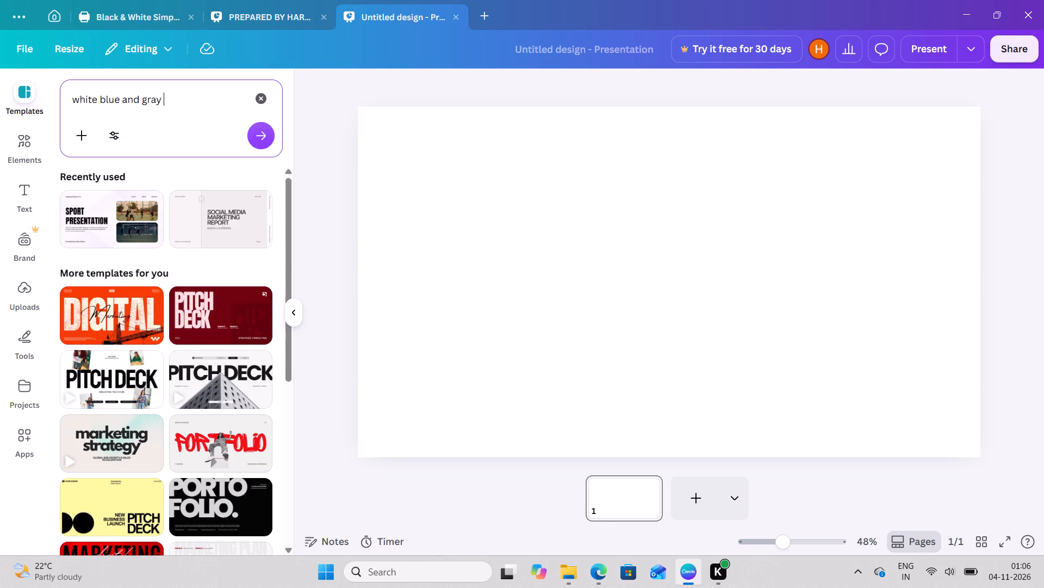
pyautogui.write('mo')
pyautogui.write('dren stsrt')
pyautogui.press('BackSpace')
pyautogui.press('BackSpace')
pyautogui.press('BackSpace')
pyautogui.write('artu')
pyautogui.press('p')
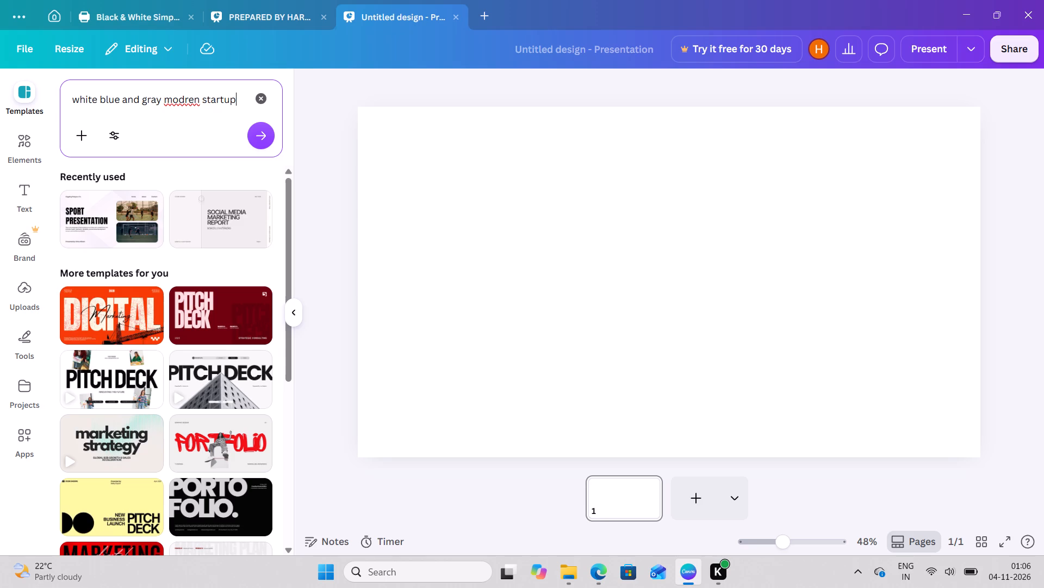
pyautogui.click(263, 141)
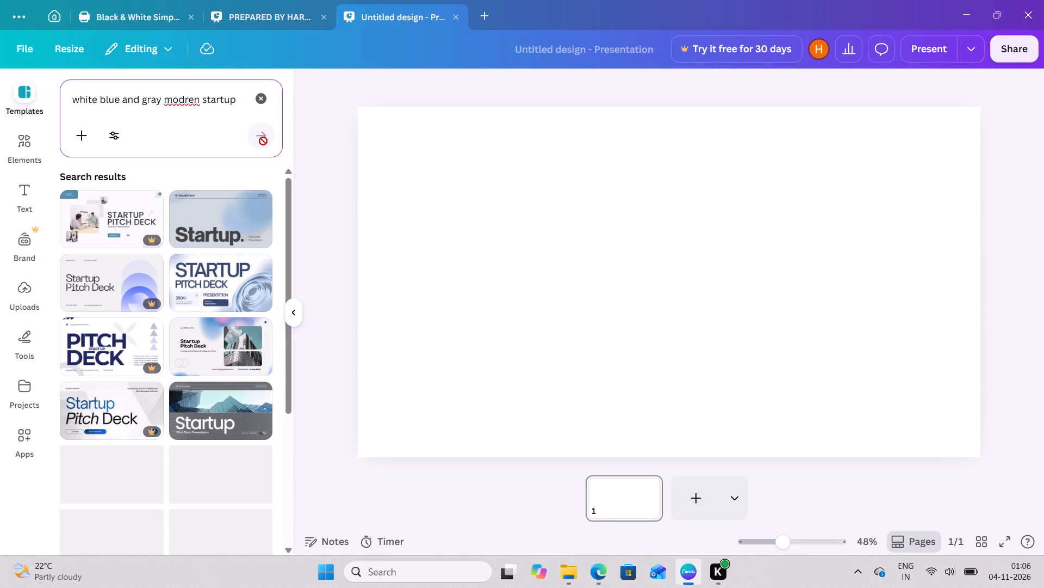
pyautogui.click(240, 214)
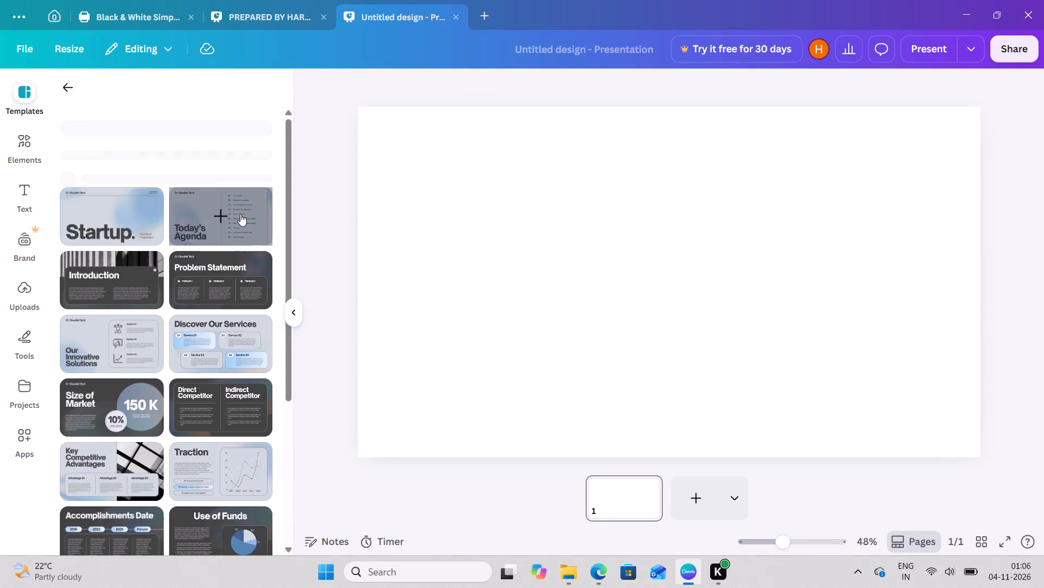
pyautogui.click(204, 226)
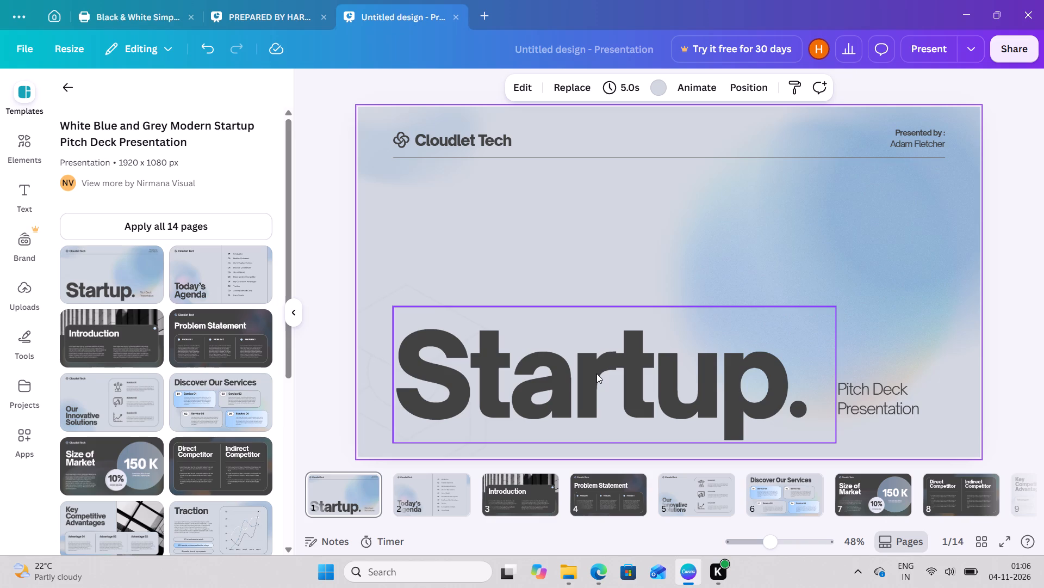
pyautogui.click(596, 373)
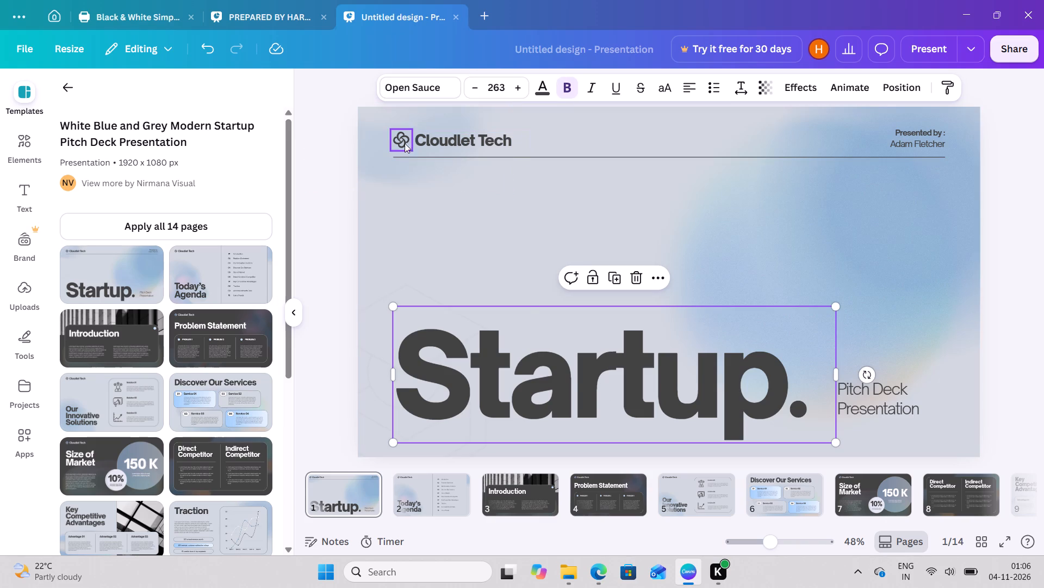
pyautogui.click(355, 157)
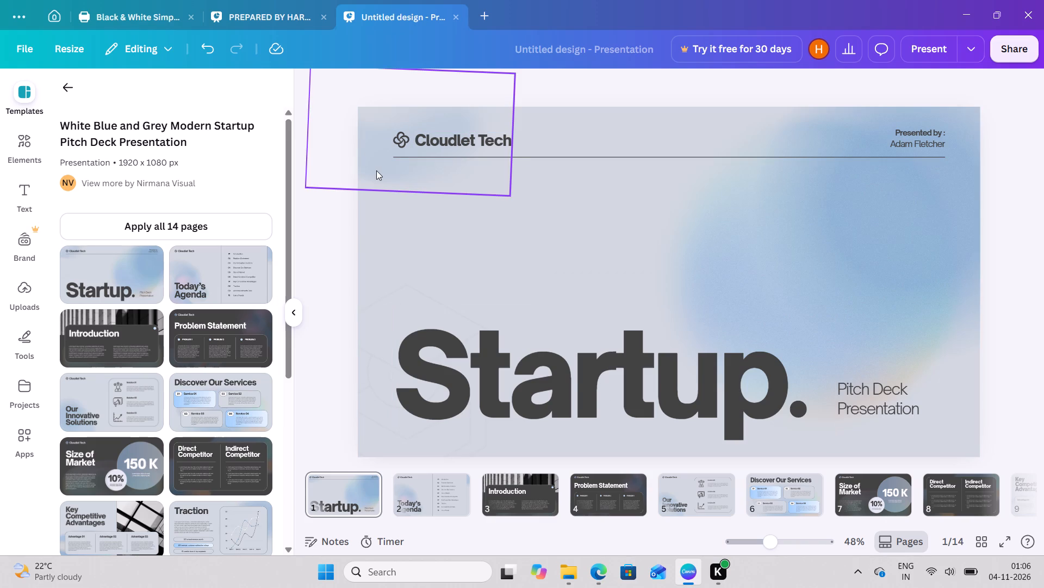
pyautogui.click(377, 170)
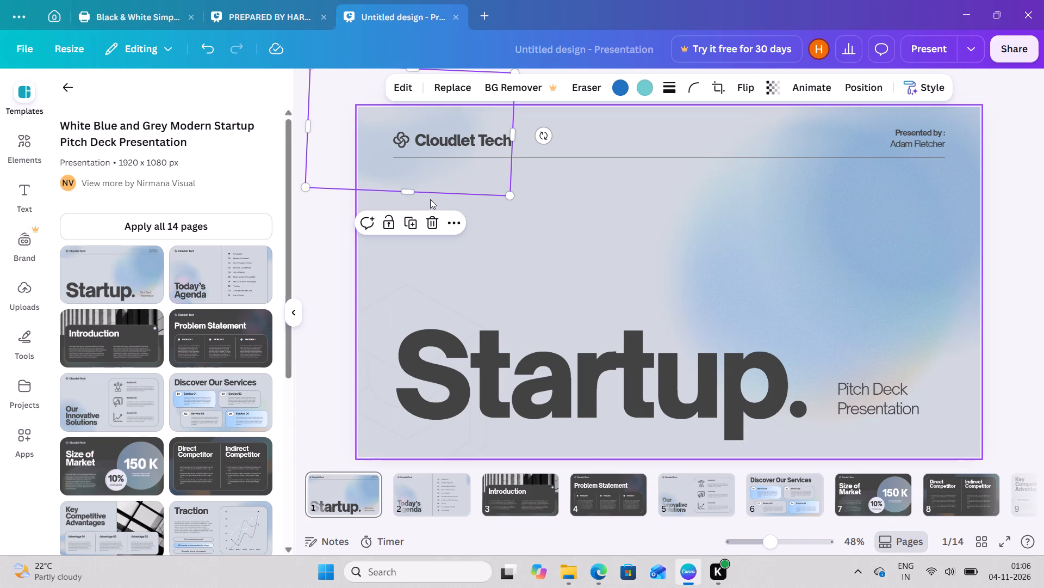
pyautogui.click(399, 225)
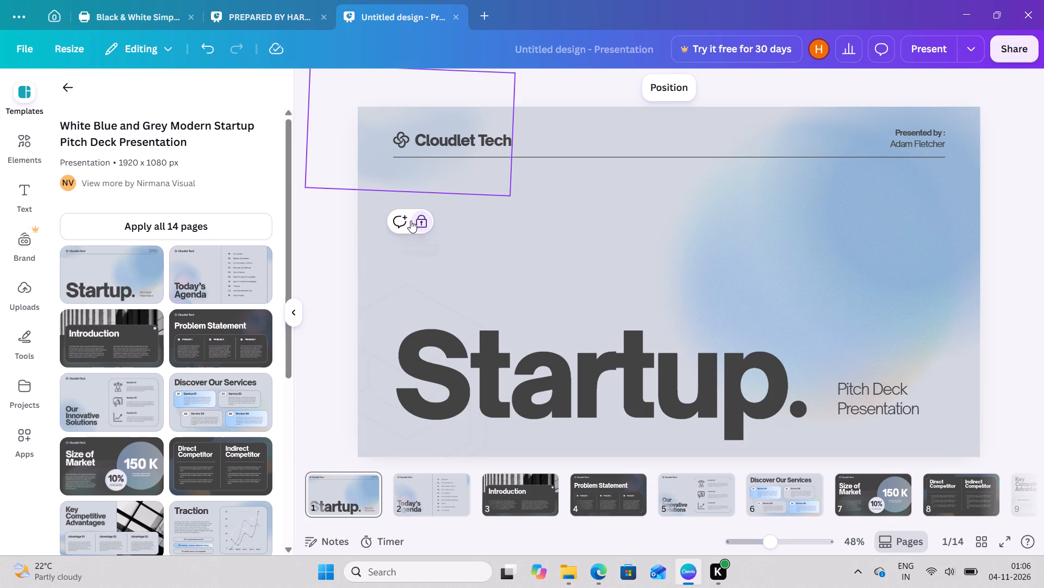
pyautogui.click(411, 220)
pyautogui.moveTo(384, 187); pyautogui.dragTo(433, 216)
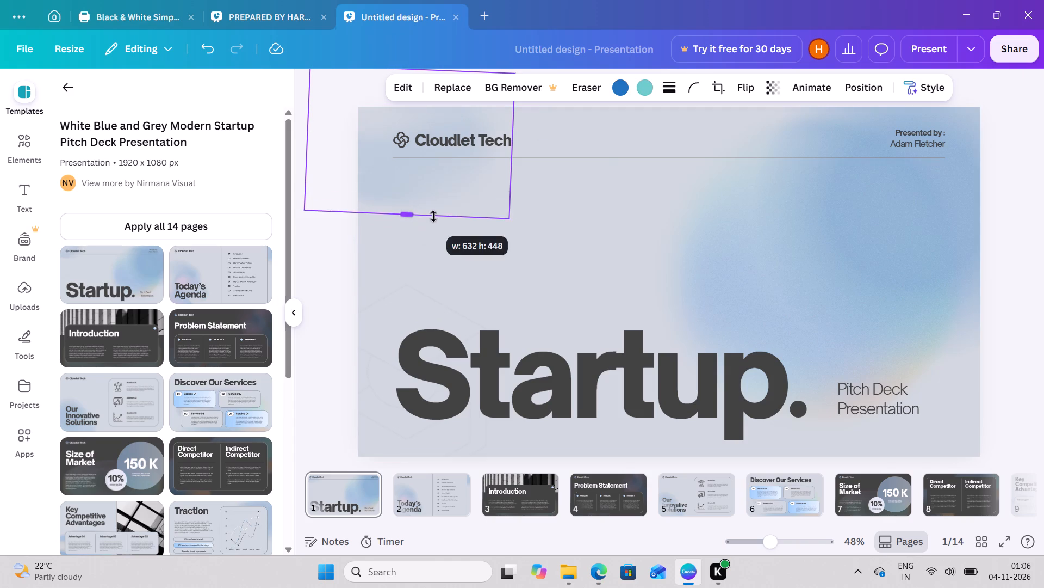
pyautogui.moveTo(433, 216); pyautogui.dragTo(431, 584)
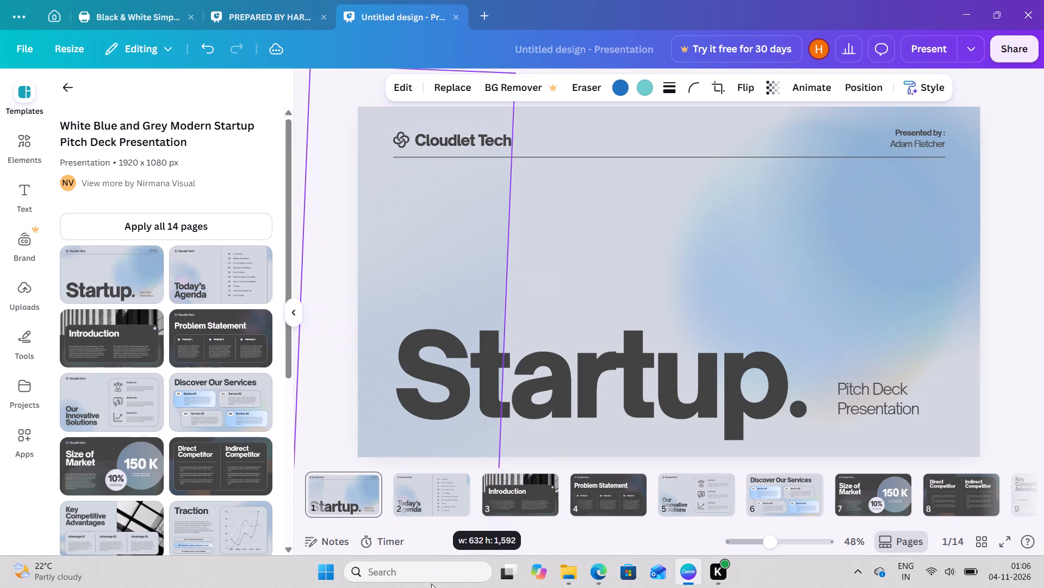
pyautogui.moveTo(431, 584); pyautogui.dragTo(436, 234)
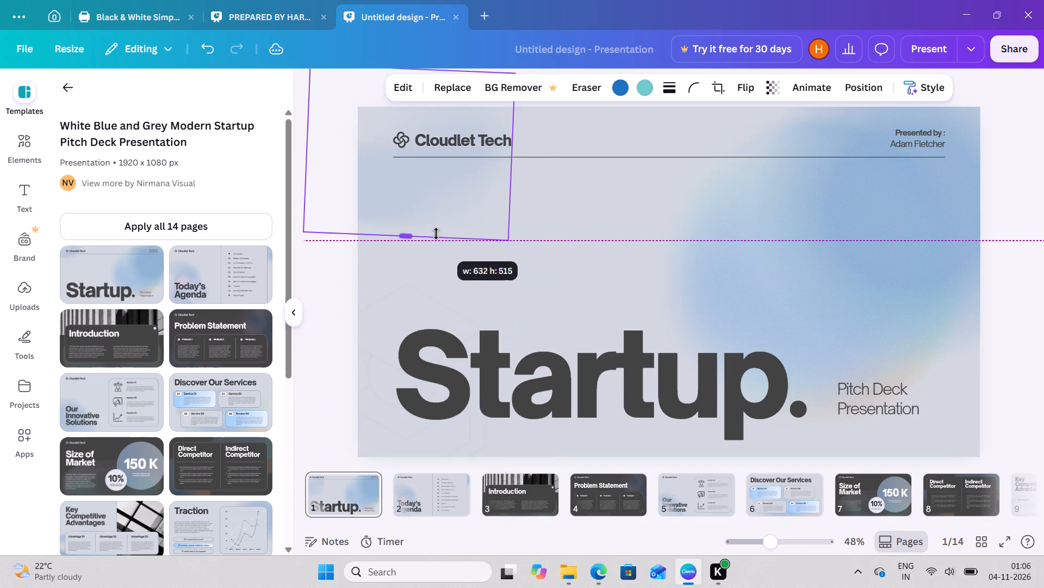
pyautogui.moveTo(436, 234); pyautogui.dragTo(436, 233)
pyautogui.moveTo(473, 192); pyautogui.dragTo(457, 274)
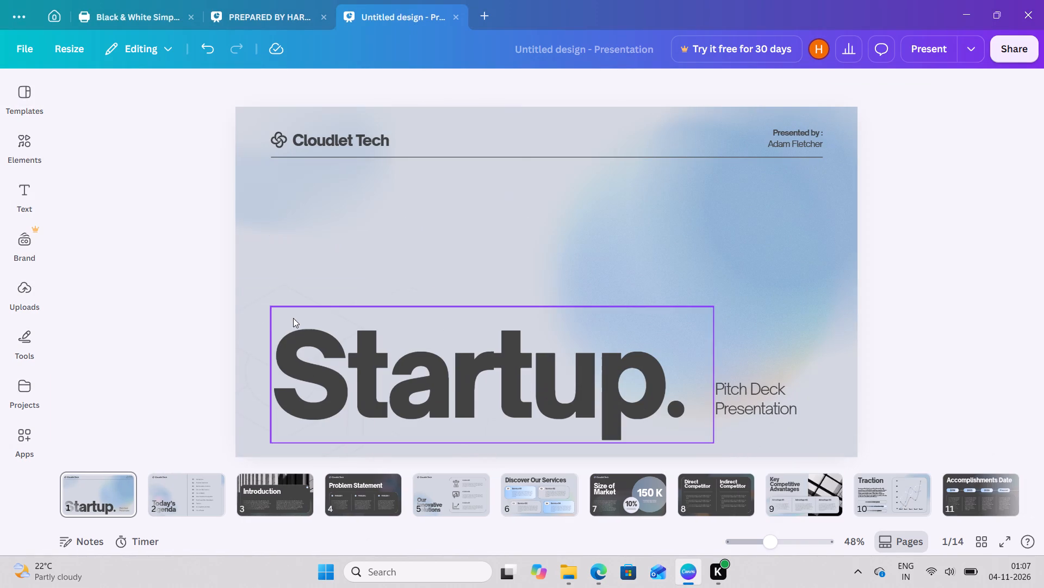
pyautogui.click(29, 342)
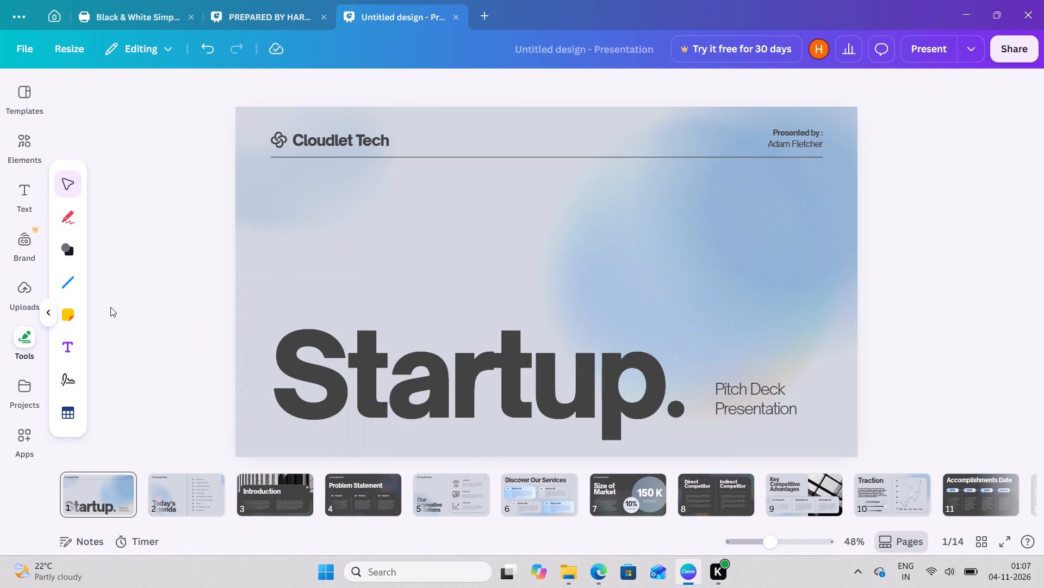
pyautogui.click(59, 342)
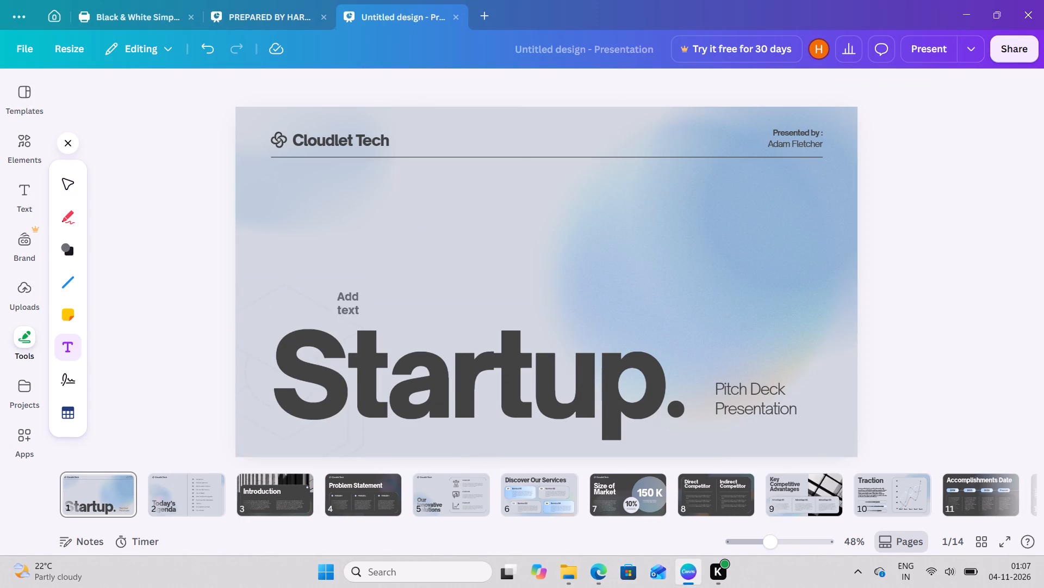
pyautogui.click(381, 177)
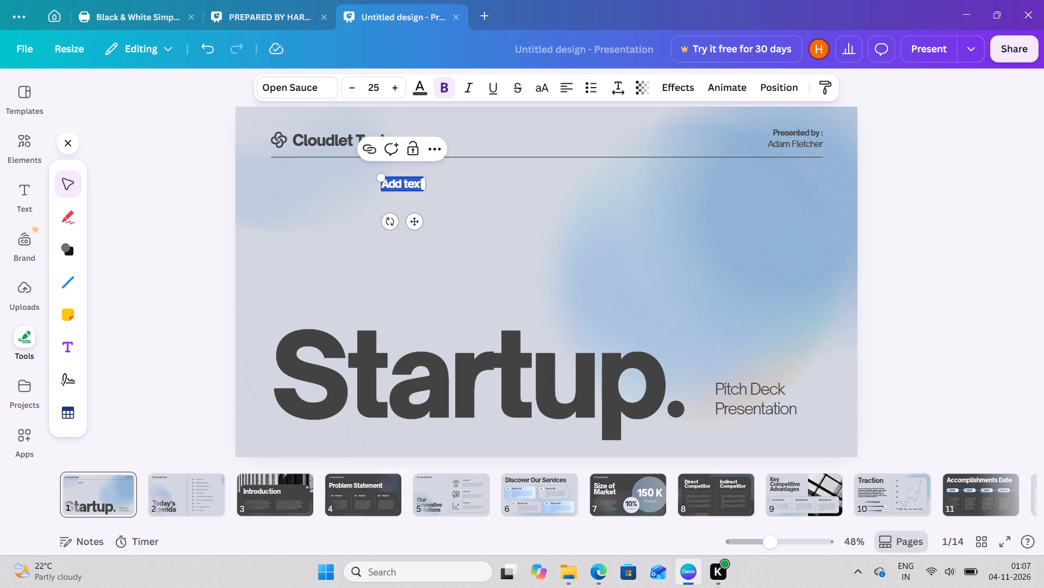
pyautogui.press('BackSpace')
pyautogui.hotkey('ctrl', 'v')
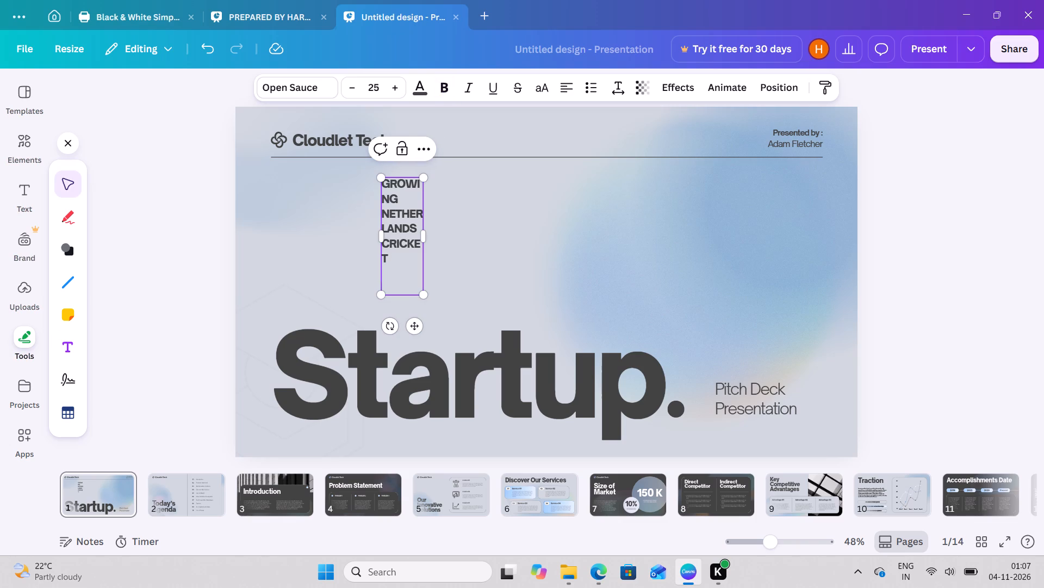
pyautogui.moveTo(428, 234); pyautogui.dragTo(449, 228)
pyautogui.moveTo(449, 228); pyautogui.dragTo(571, 219)
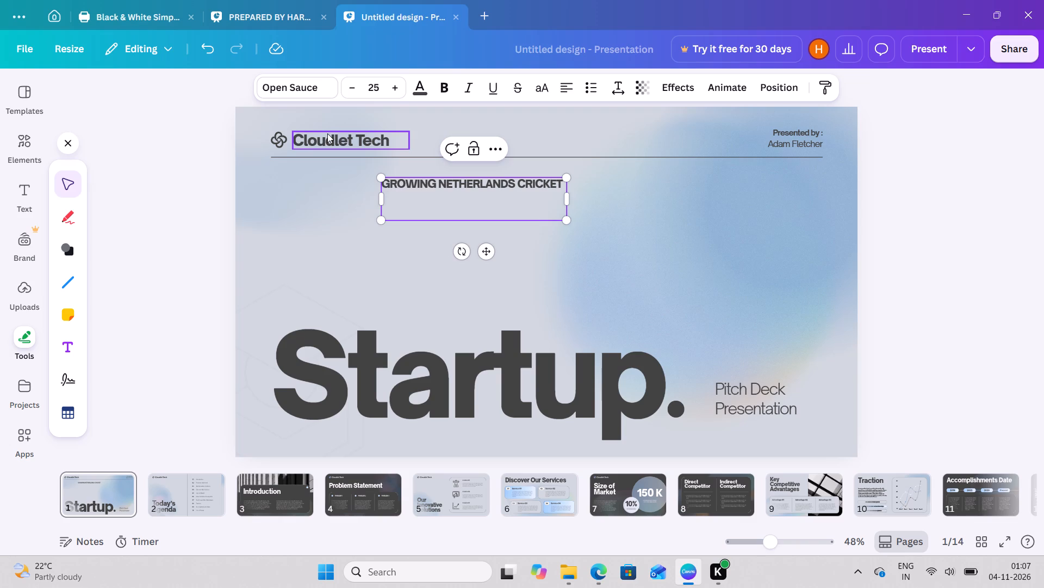
# Move the Cloudlet Tech text down out of the cover header and place the GROWING NETHERLANDS CRICKET text beside the logo.
pyautogui.click(327, 133)
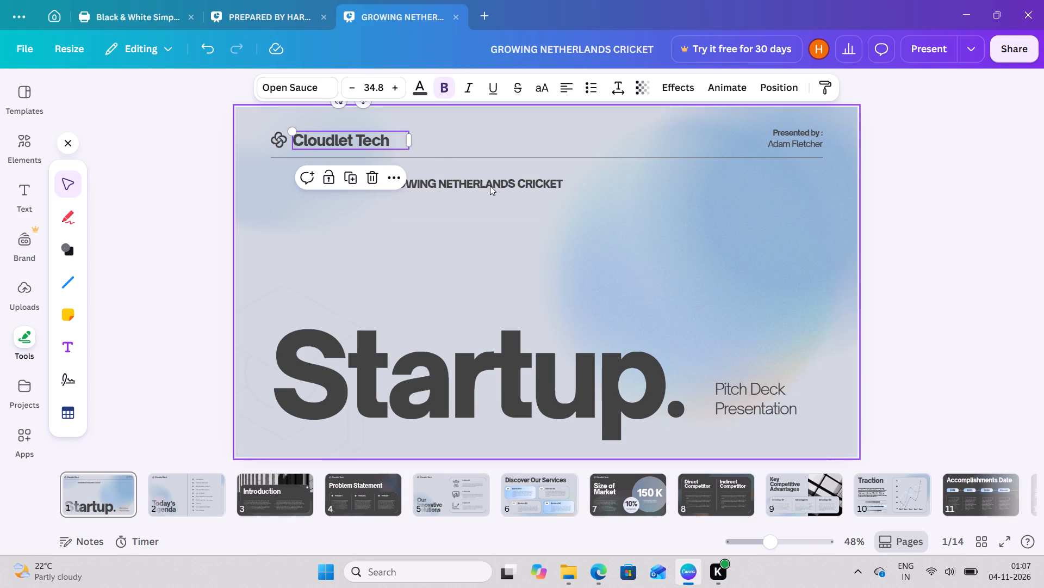
pyautogui.doubleClick(490, 186)
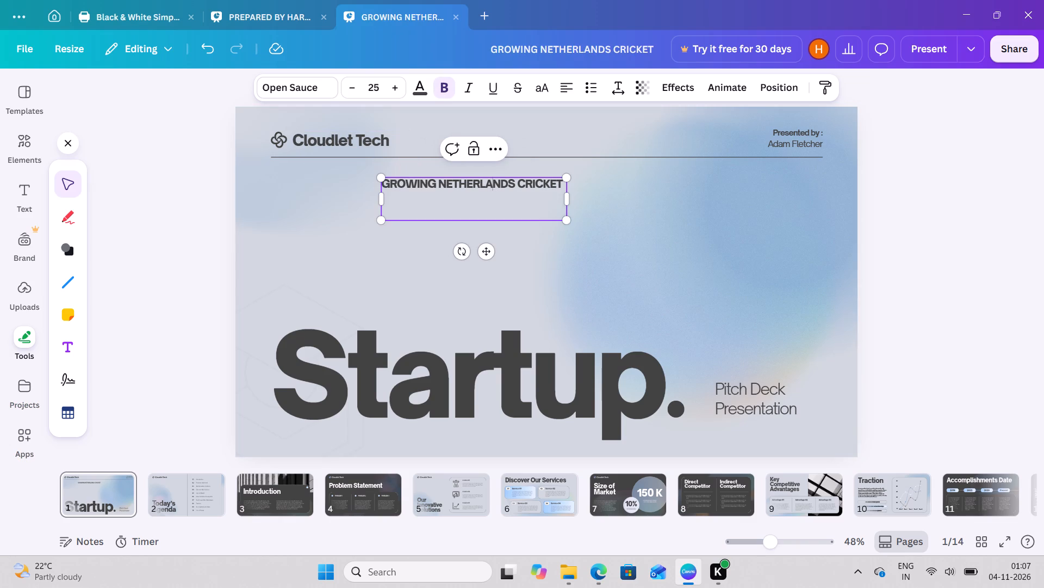
pyautogui.moveTo(374, 145); pyautogui.dragTo(344, 258)
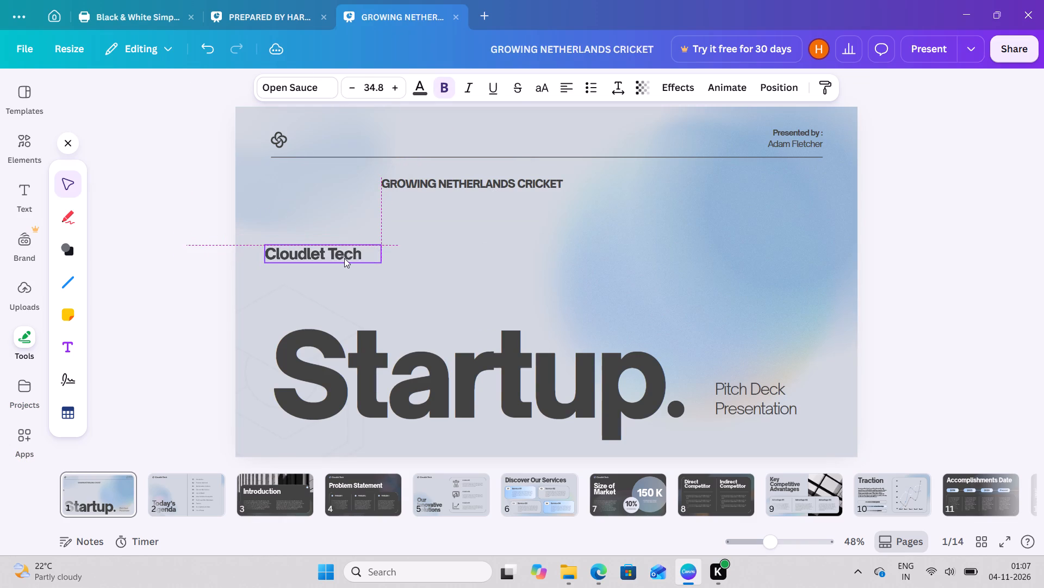
pyautogui.moveTo(436, 209); pyautogui.dragTo(359, 163)
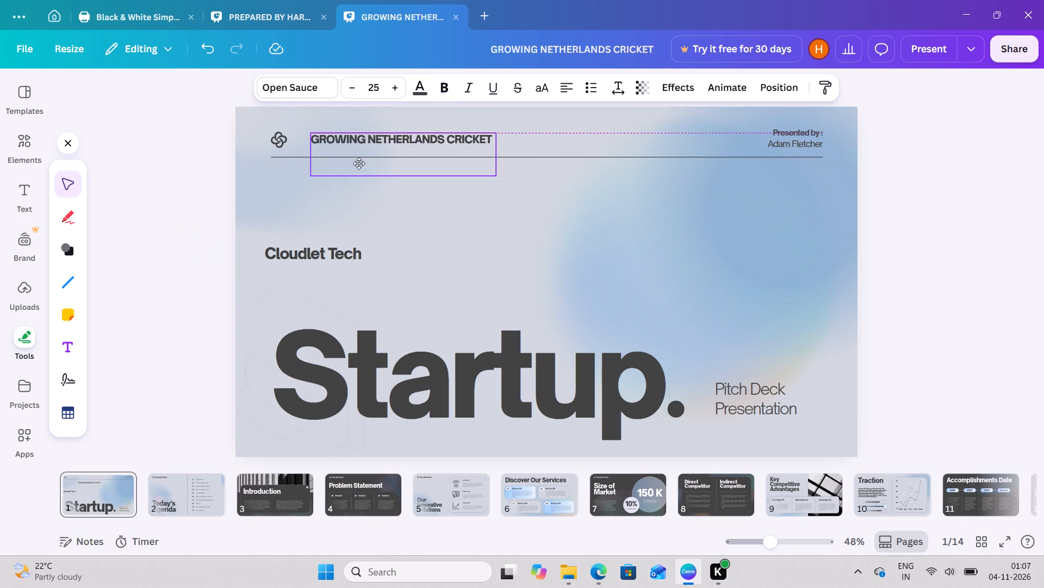
pyautogui.moveTo(359, 163); pyautogui.dragTo(349, 163)
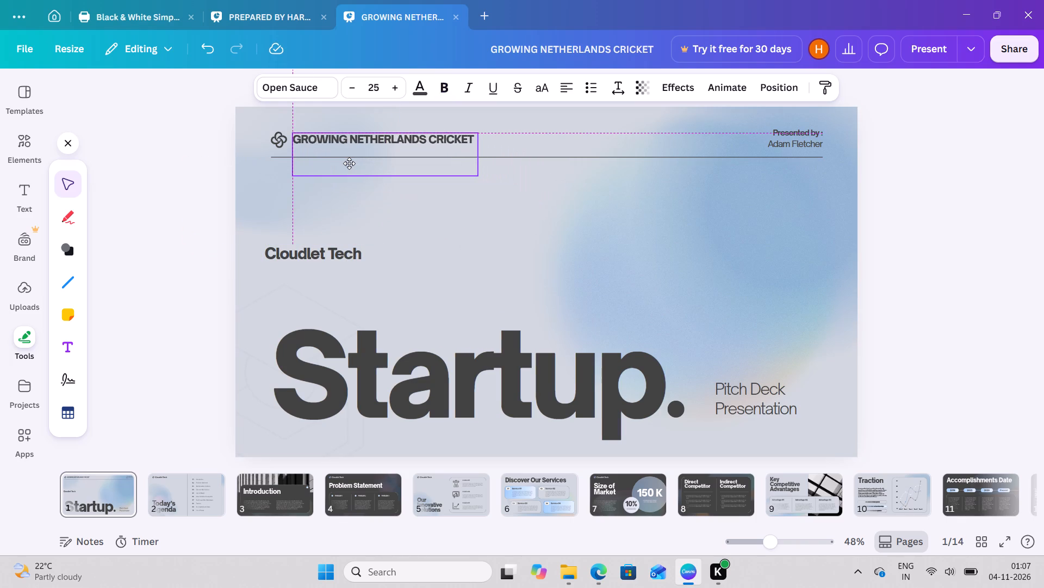
pyautogui.moveTo(349, 163); pyautogui.dragTo(350, 166)
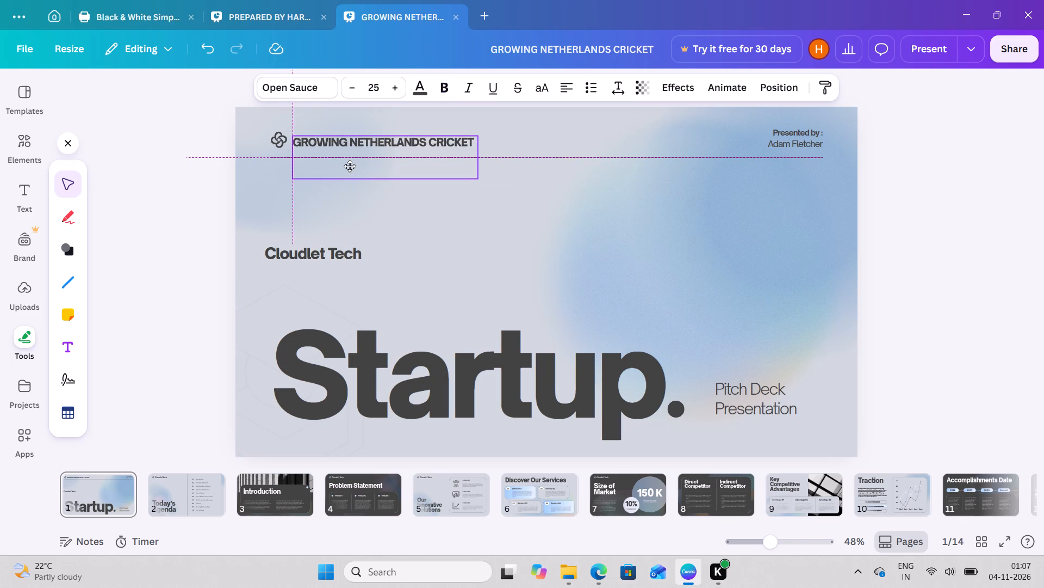
pyautogui.moveTo(350, 166); pyautogui.dragTo(350, 165)
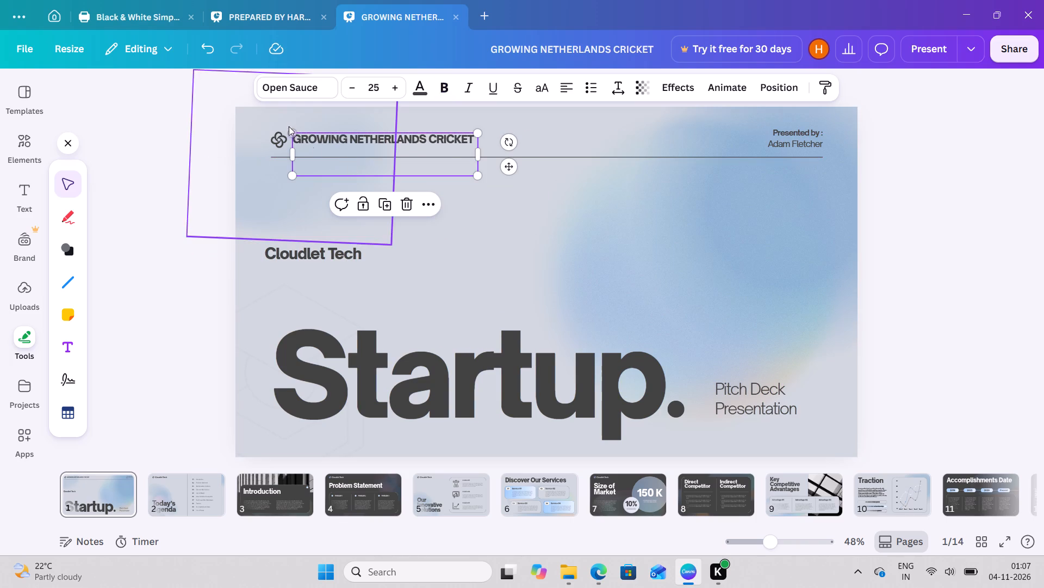
# Delete the placeholder presenter name from the cover header and add a new text box reading "harish" below the header line.
pyautogui.click(793, 142)
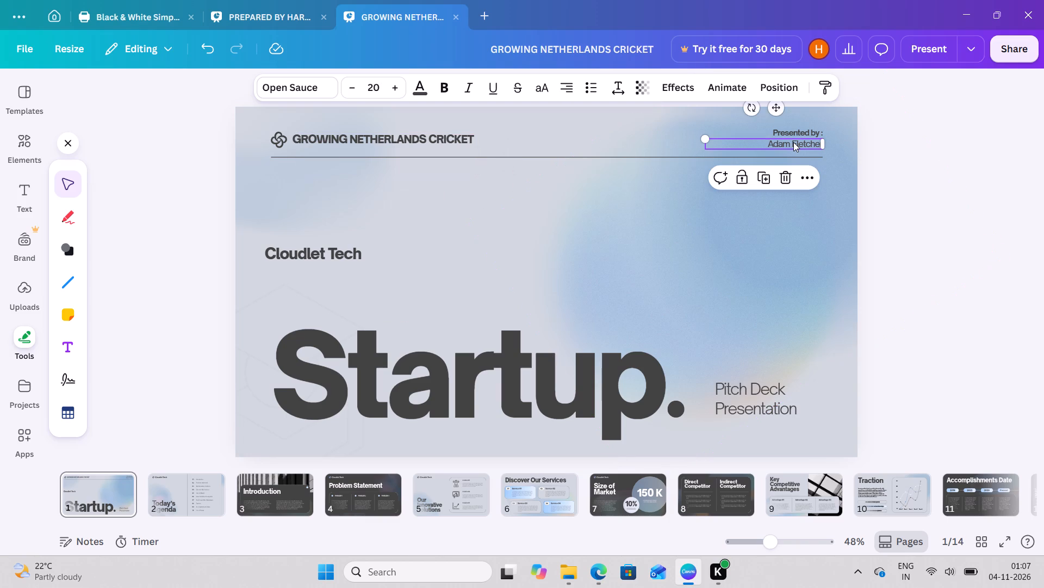
pyautogui.press('BackSpace')
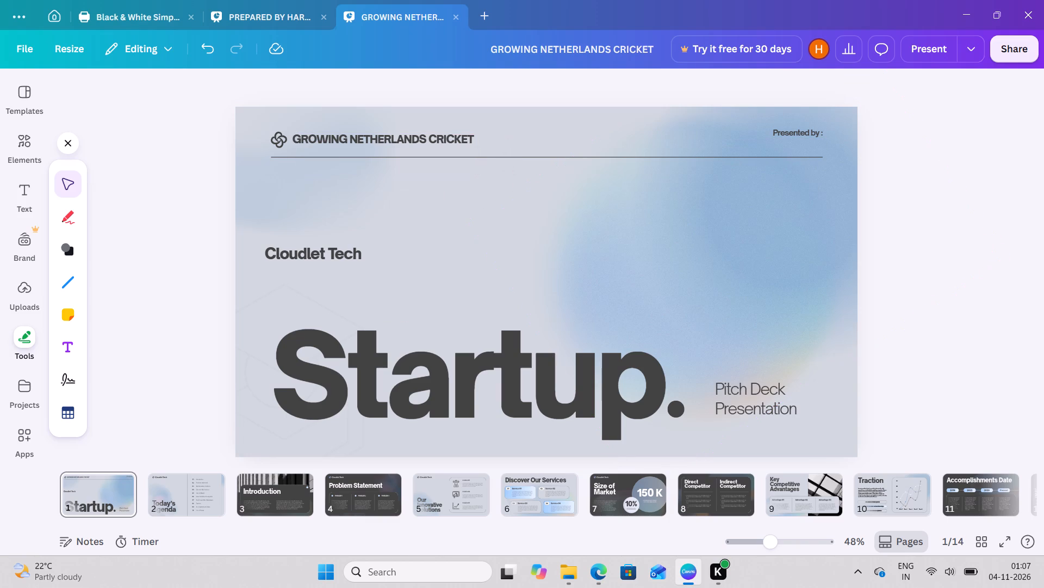
pyautogui.click(69, 344)
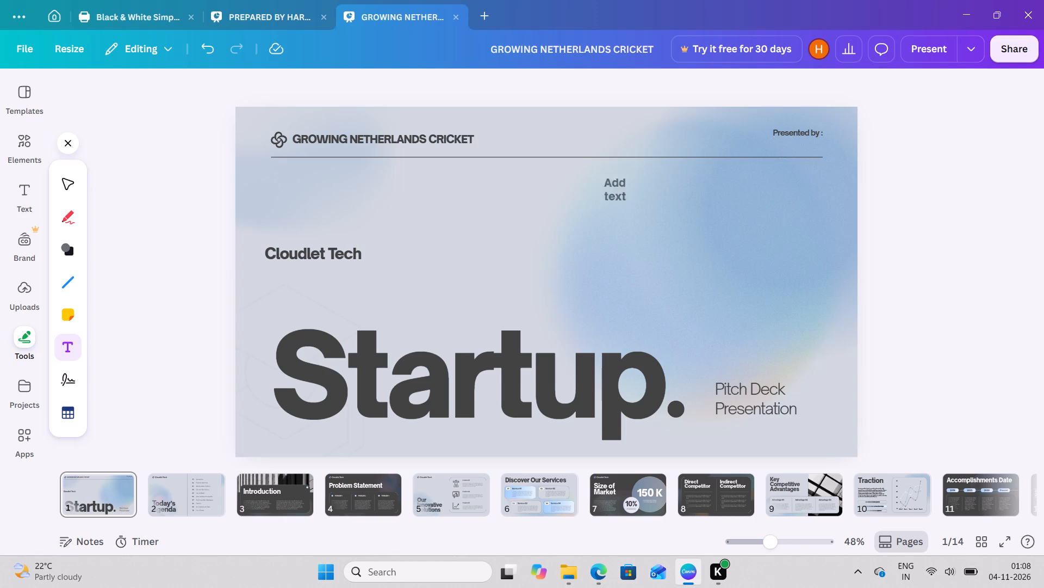
pyautogui.click(481, 197)
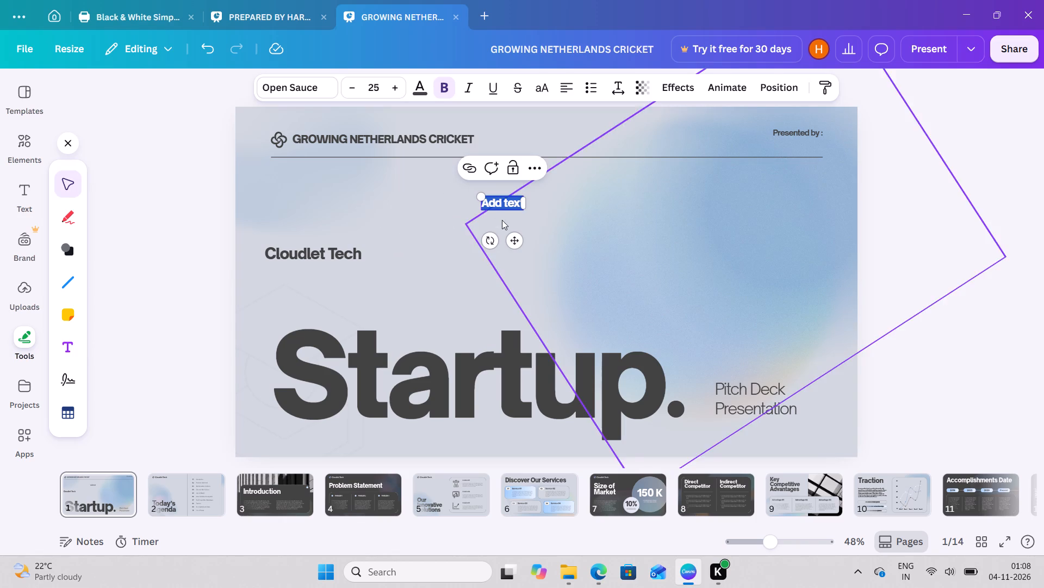
pyautogui.press('BackSpace')
pyautogui.write('harish')
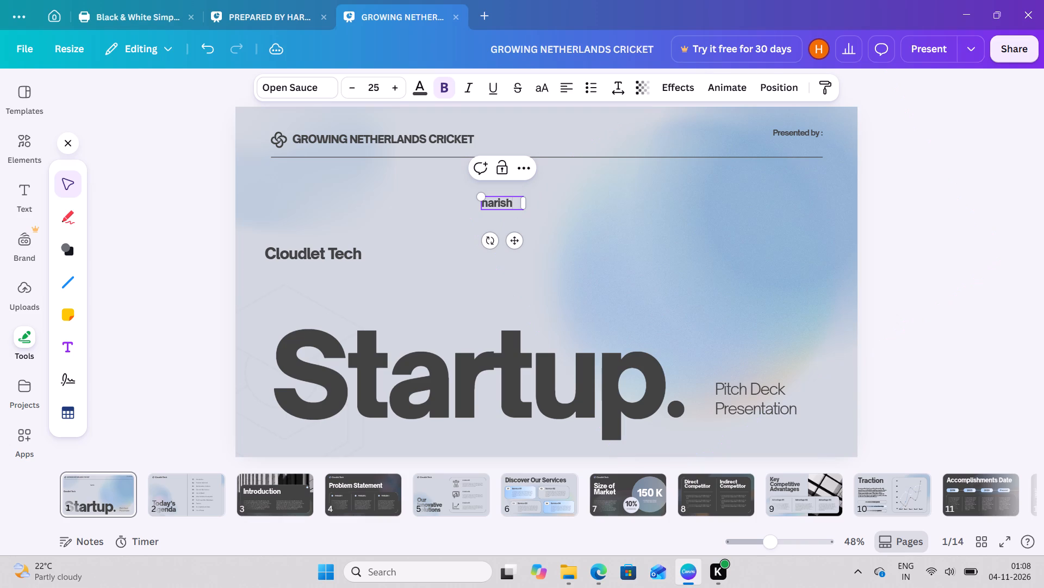
# Set the "harish" text on the cover slide to the Inter font in the Light weight.
pyautogui.click(309, 82)
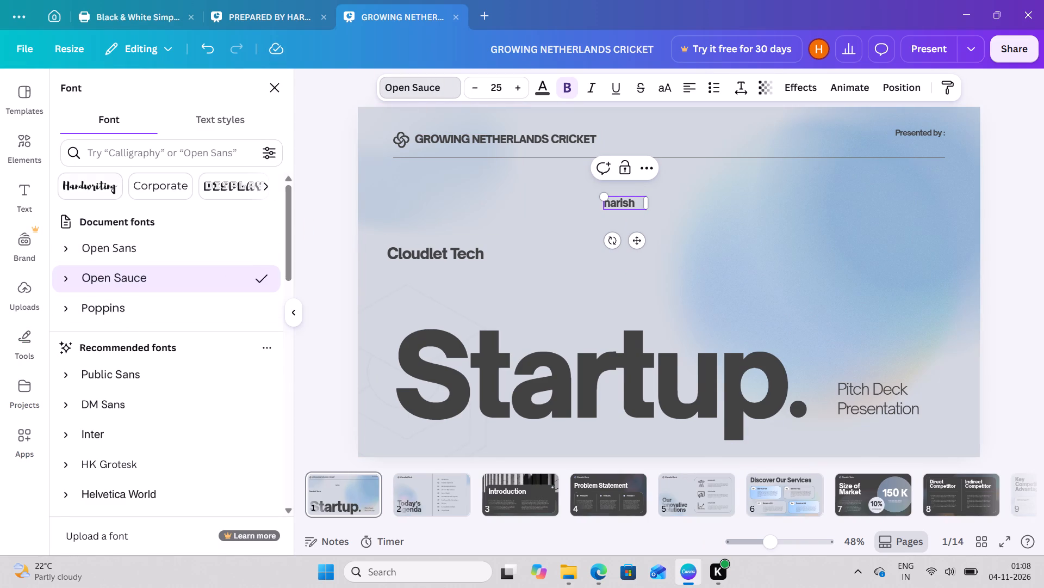
pyautogui.click(122, 150)
pyautogui.write('inter')
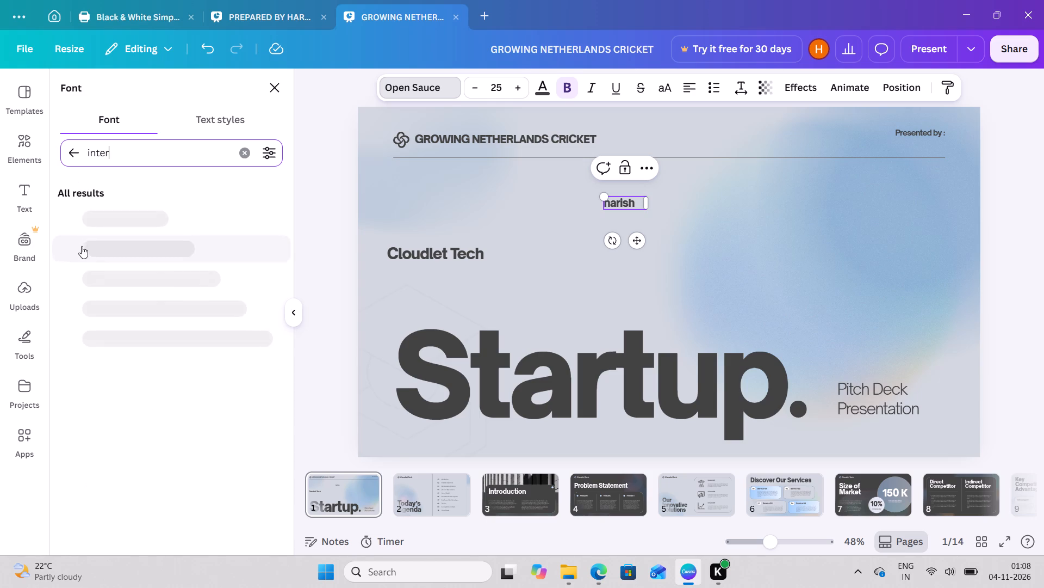
pyautogui.click(98, 215)
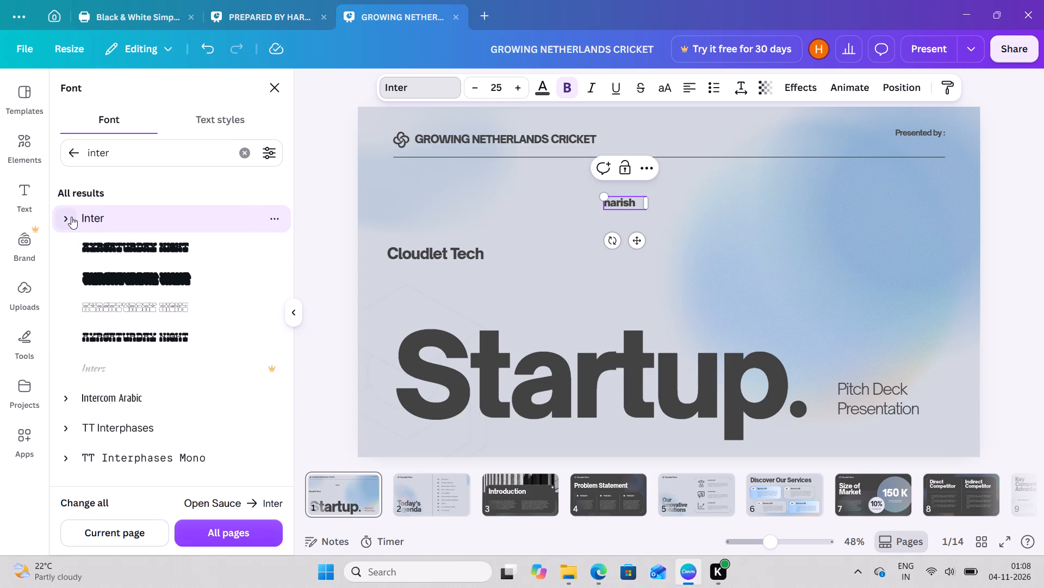
pyautogui.click(71, 217)
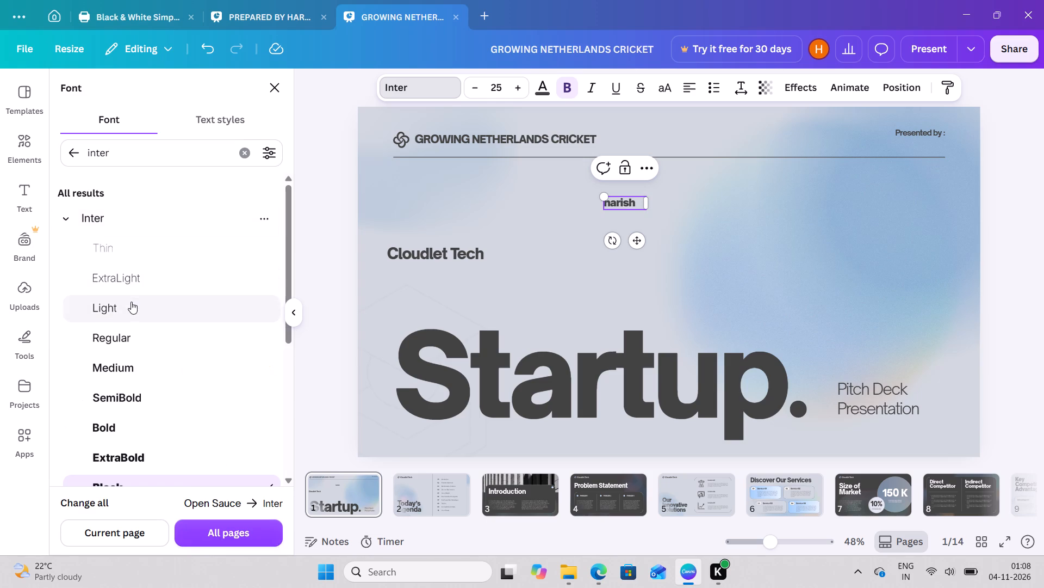
pyautogui.click(126, 310)
pyautogui.click(342, 269)
pyautogui.click(438, 260)
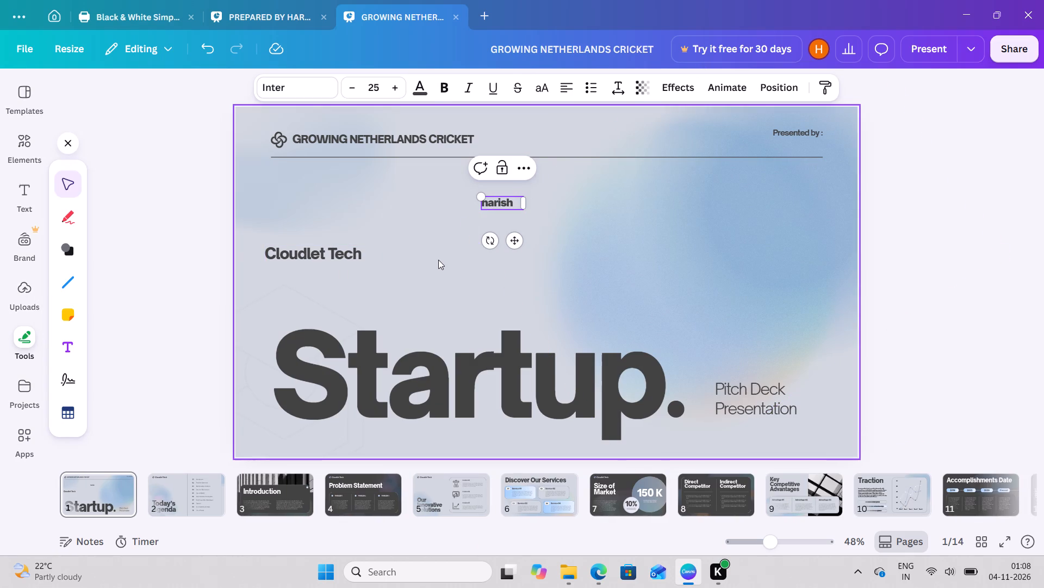
pyautogui.click(497, 197)
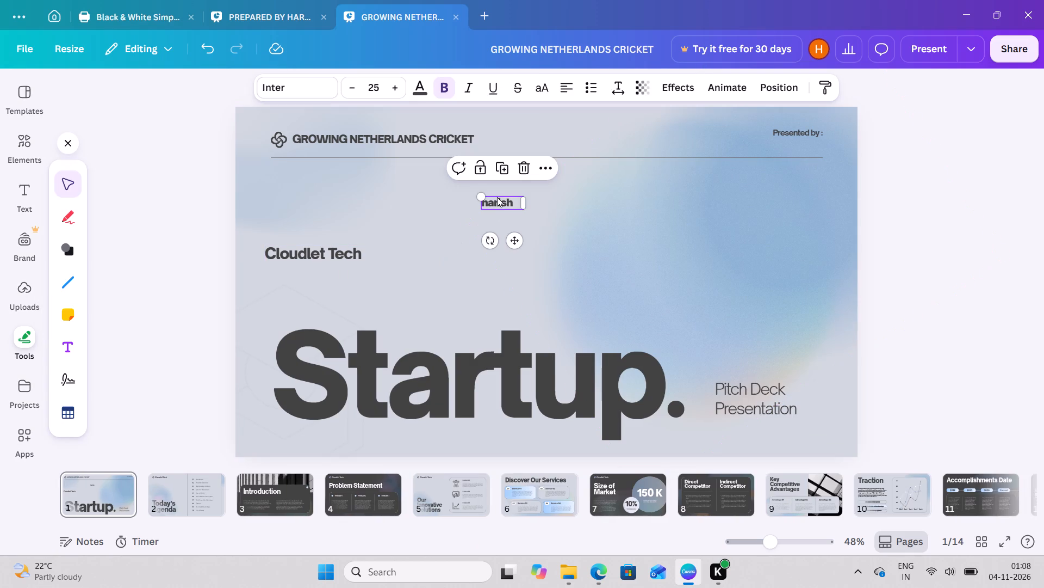
pyautogui.click(307, 90)
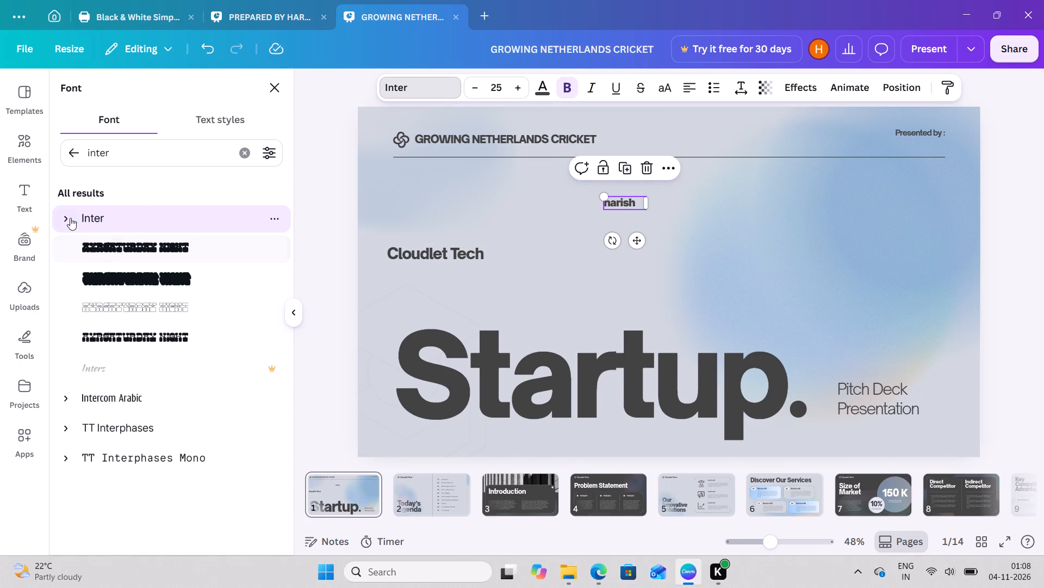
pyautogui.click(62, 212)
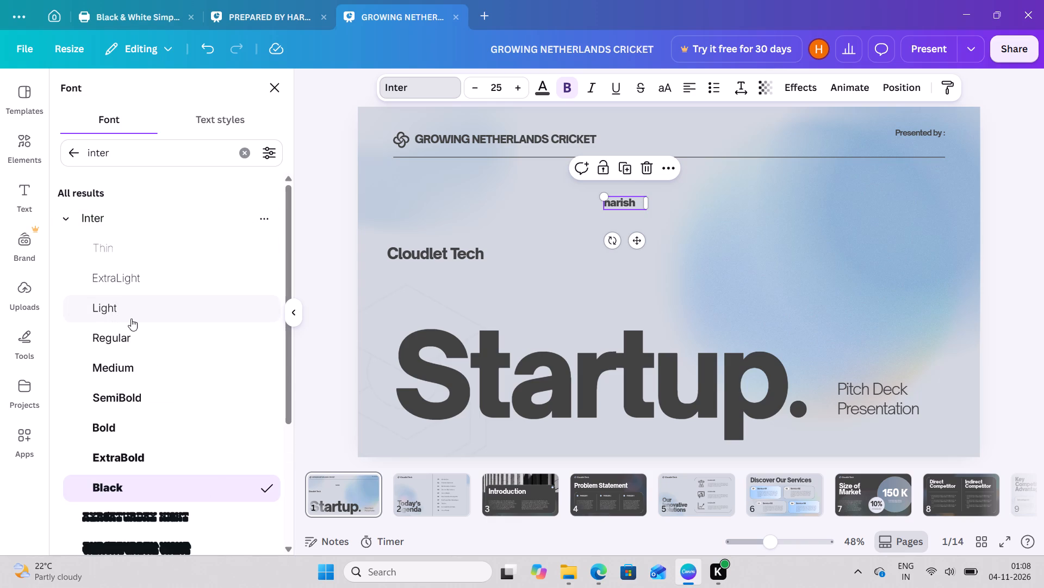
pyautogui.click(131, 318)
# Move the "harish" text directly under "Presented by :" in the cover header, aligned with that label's left edge.
pyautogui.moveTo(620, 204); pyautogui.dragTo(919, 144)
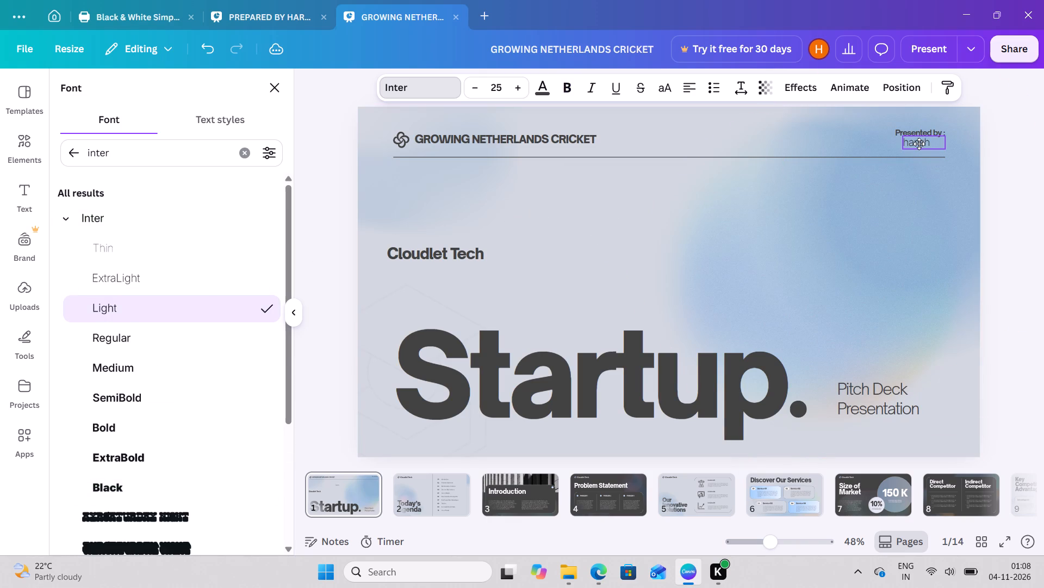
pyautogui.moveTo(919, 144); pyautogui.dragTo(916, 144)
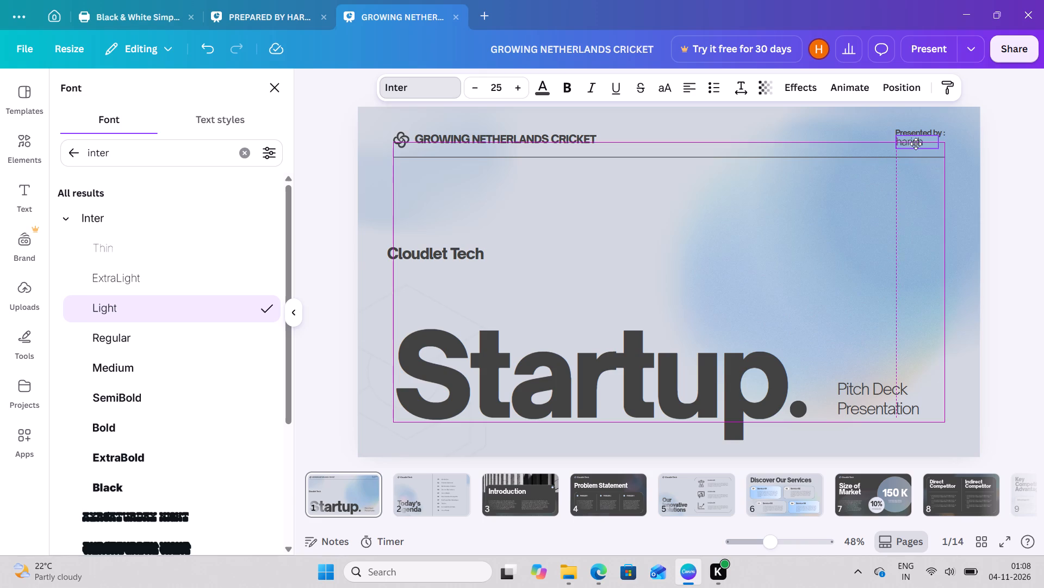
pyautogui.moveTo(916, 144); pyautogui.dragTo(916, 145)
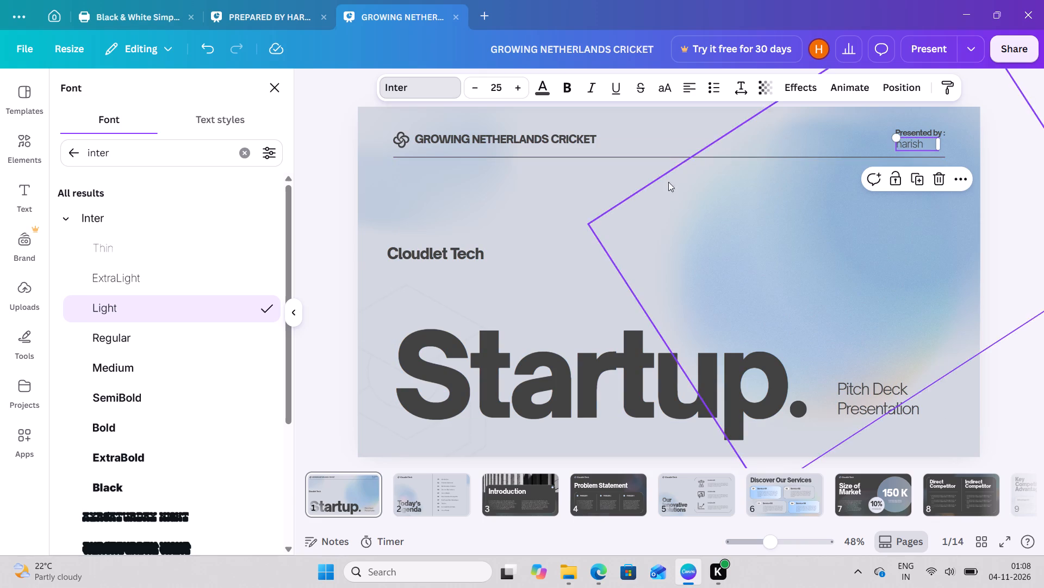
pyautogui.click(561, 238)
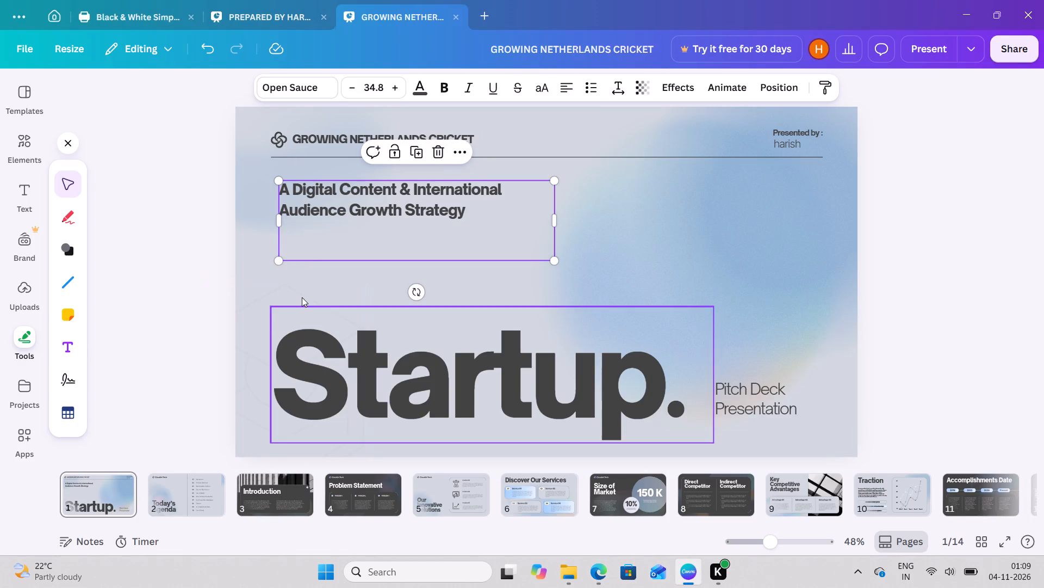
pyautogui.click(71, 353)
pyautogui.moveTo(71, 353); pyautogui.dragTo(281, 255)
pyautogui.click(281, 255)
pyautogui.press('BackSpace')
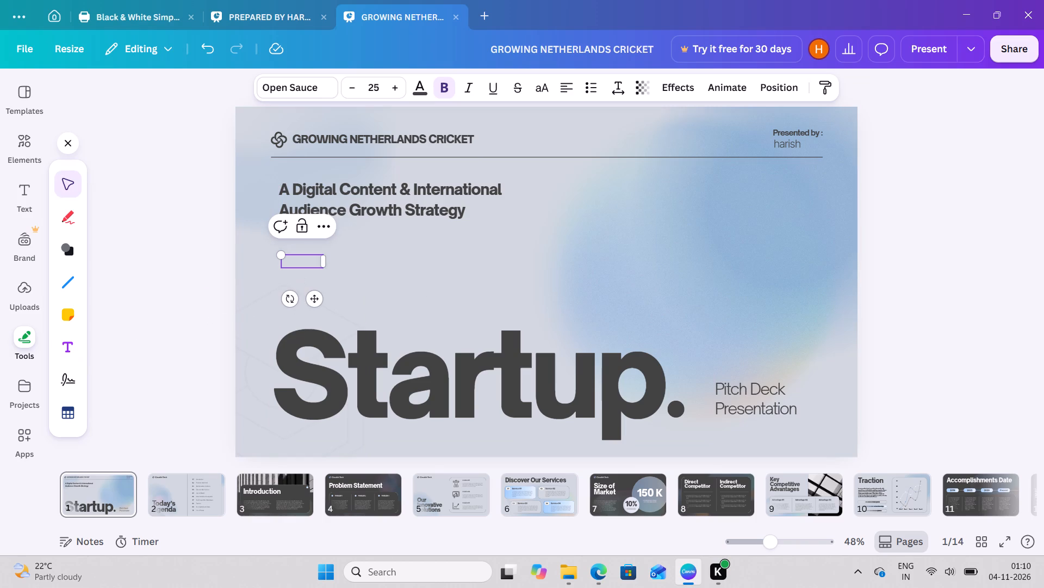
pyautogui.hotkey('ctrl', 'v')
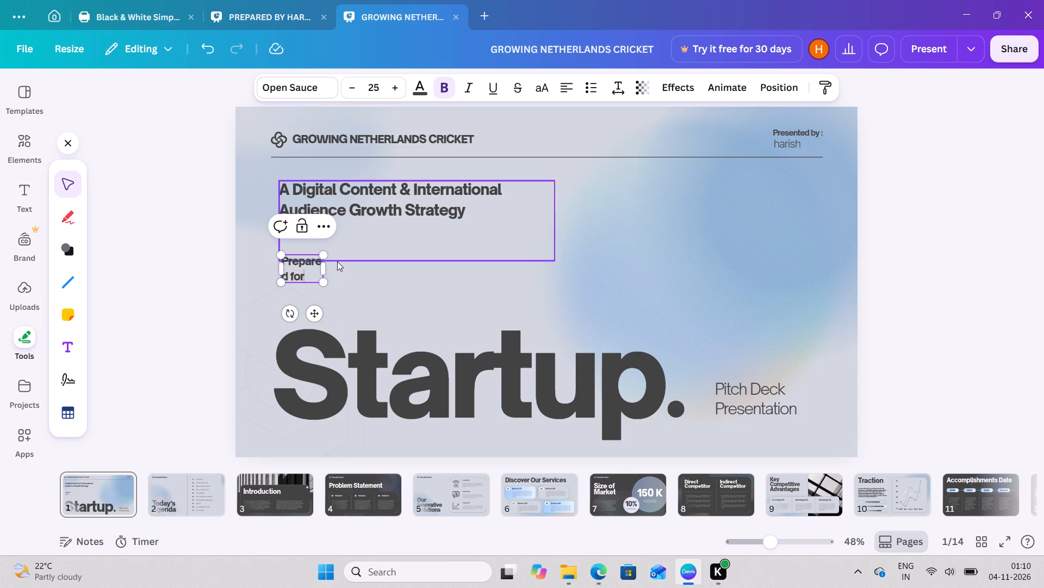
pyautogui.moveTo(325, 267); pyautogui.dragTo(362, 264)
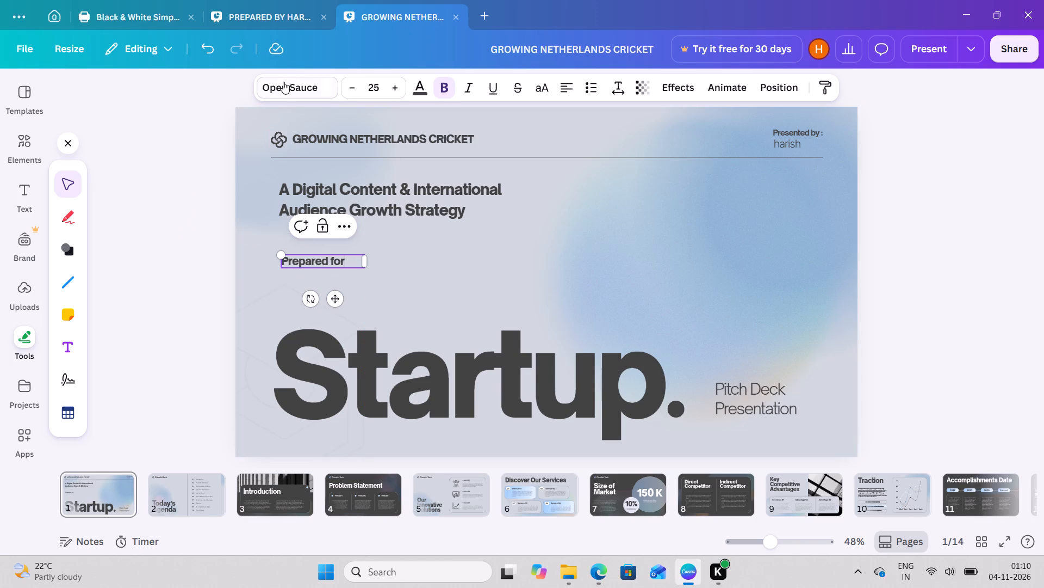
# Set the "Prepared for" text to the Inter font in the Medium weight.
pyautogui.click(285, 85)
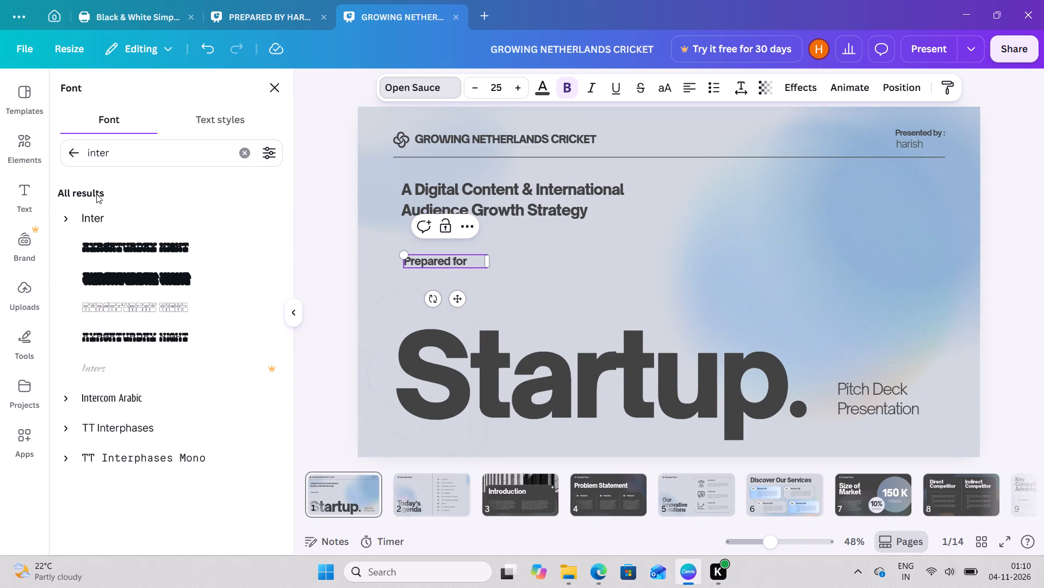
pyautogui.click(61, 212)
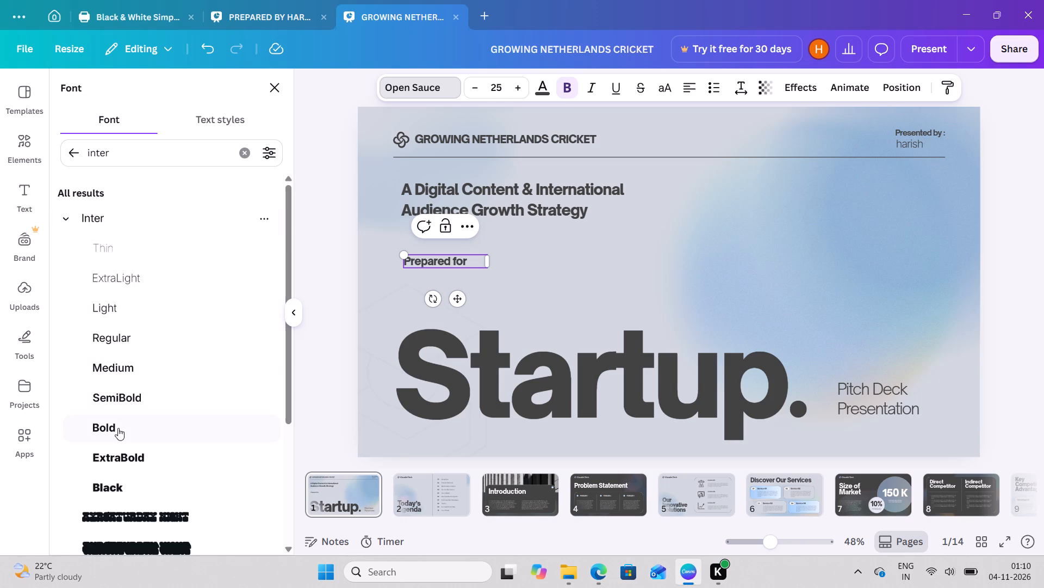
pyautogui.click(118, 428)
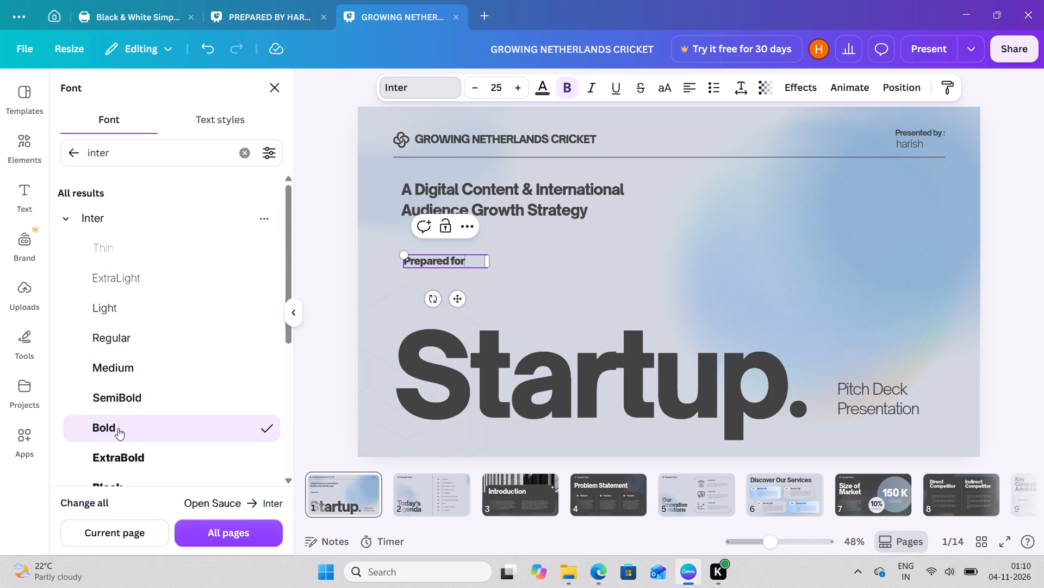
pyautogui.click(126, 375)
pyautogui.scroll(-2, 154, 396)
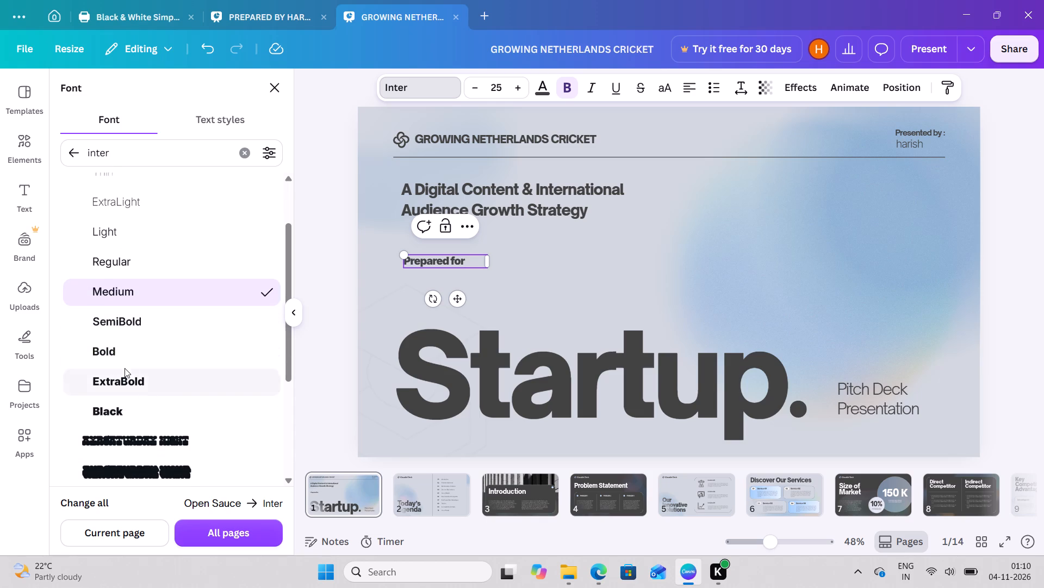
pyautogui.click(465, 258)
pyautogui.click(513, 286)
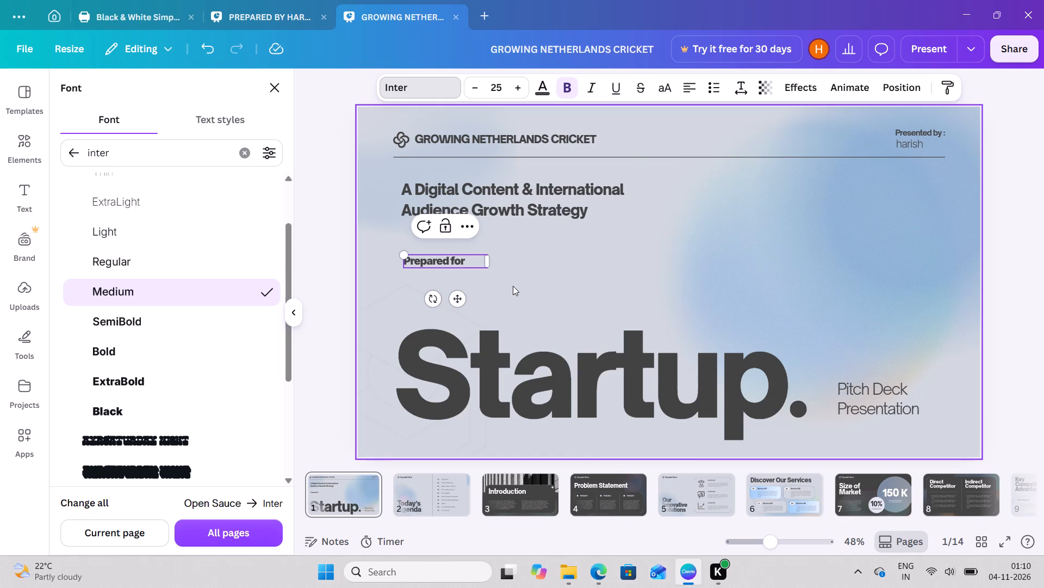
pyautogui.click(313, 267)
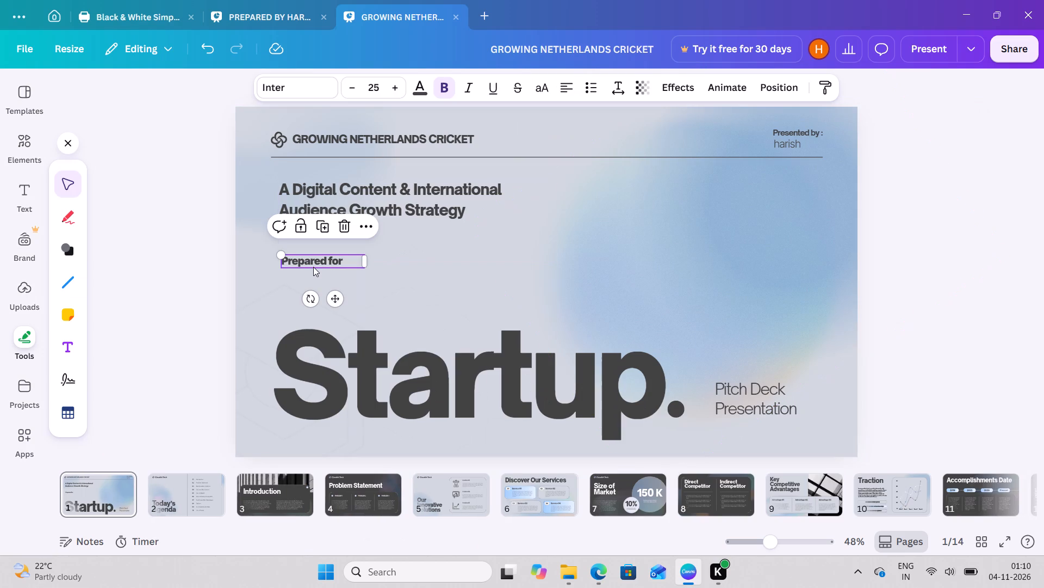
pyautogui.click(317, 80)
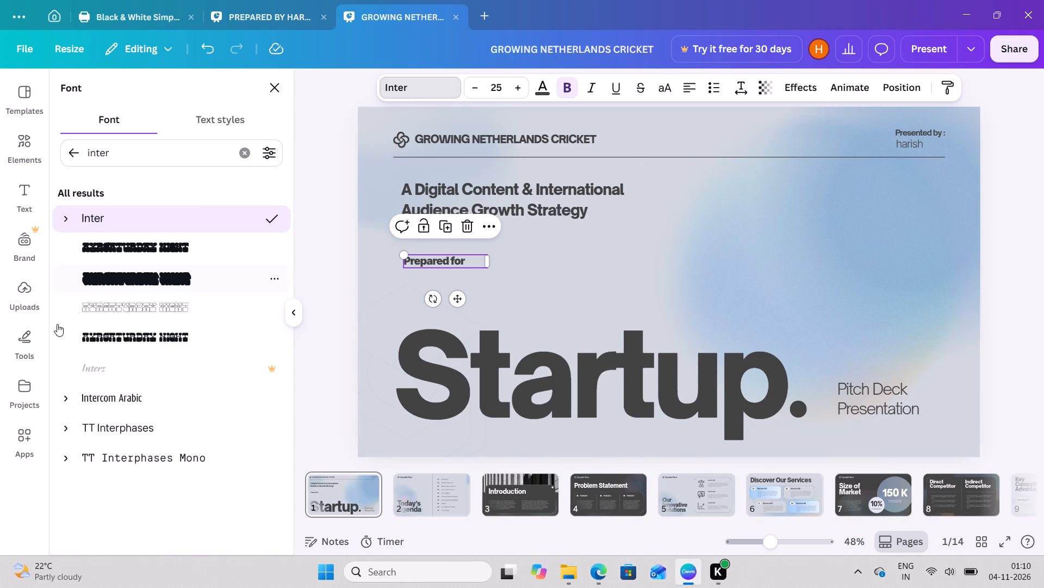
pyautogui.click(68, 216)
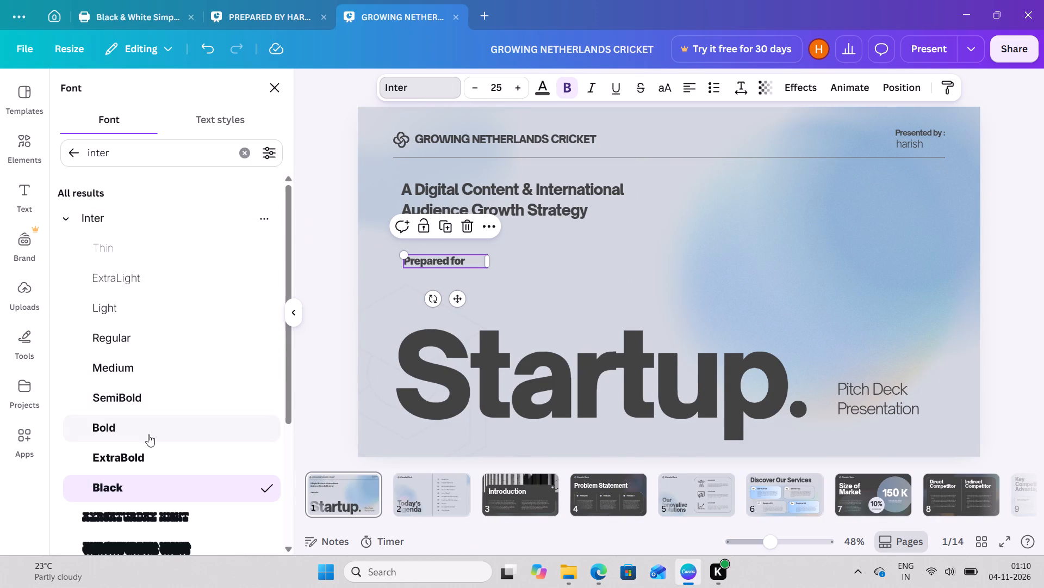
pyautogui.click(150, 375)
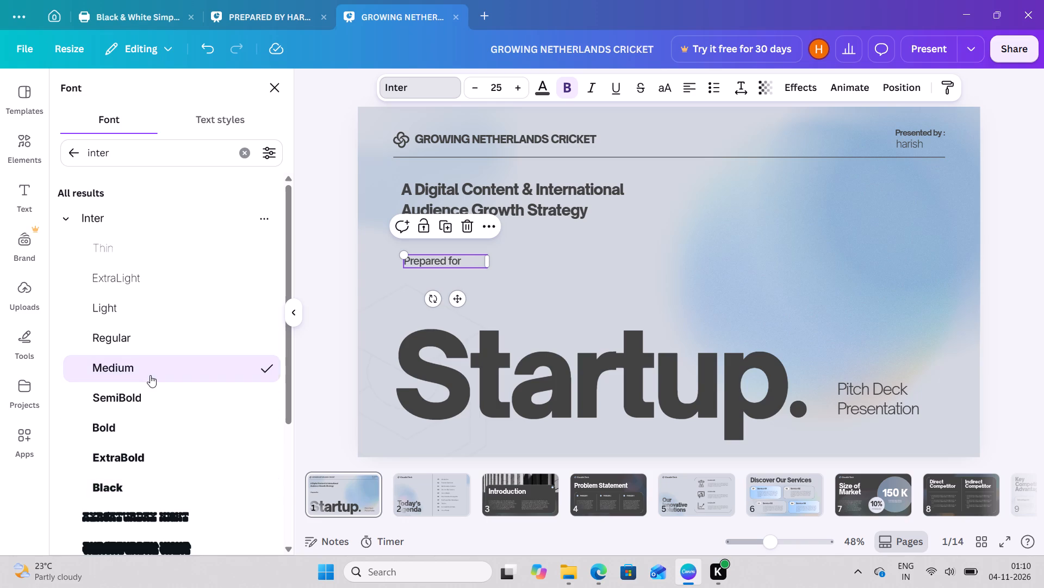
# Add a colon after "Prepared for" on the cover slide.
pyautogui.click(466, 255)
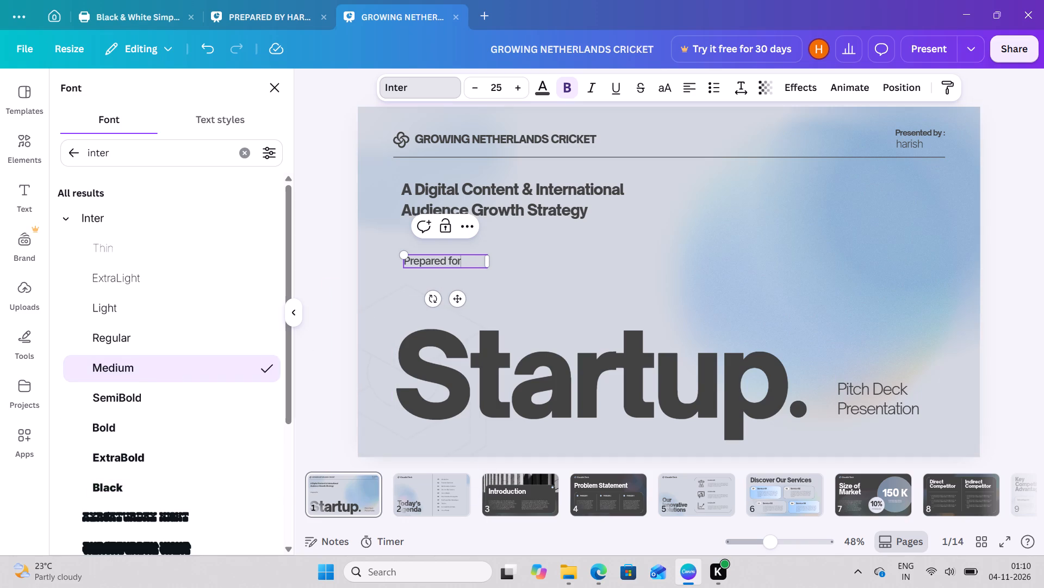
pyautogui.hotkey('shift', ':')
pyautogui.click(505, 285)
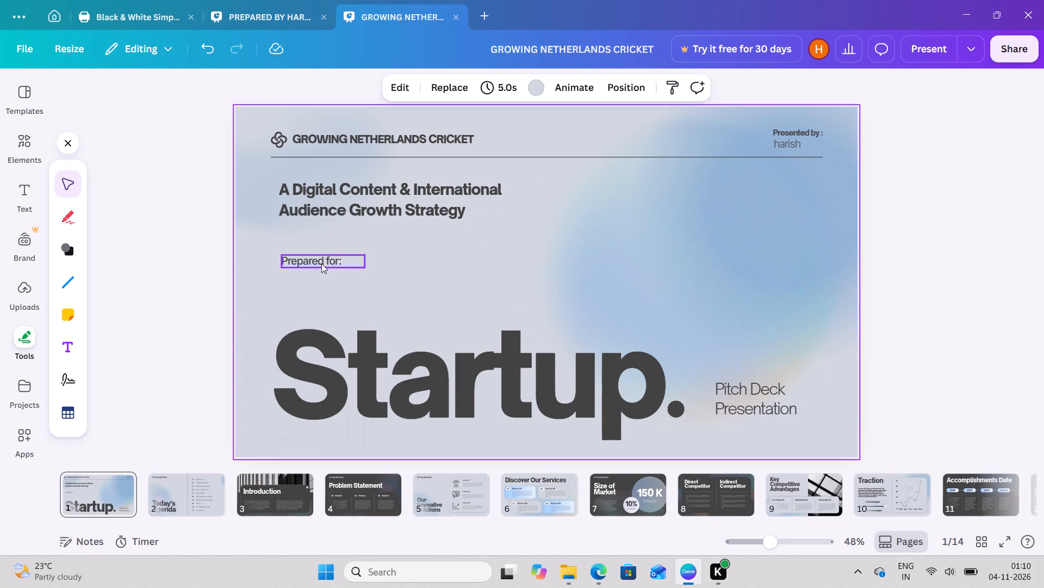
# Move the "Prepared for:" label up closer beneath the subtitle, slightly indented from the subtitle's left edge.
pyautogui.moveTo(321, 262); pyautogui.dragTo(317, 249)
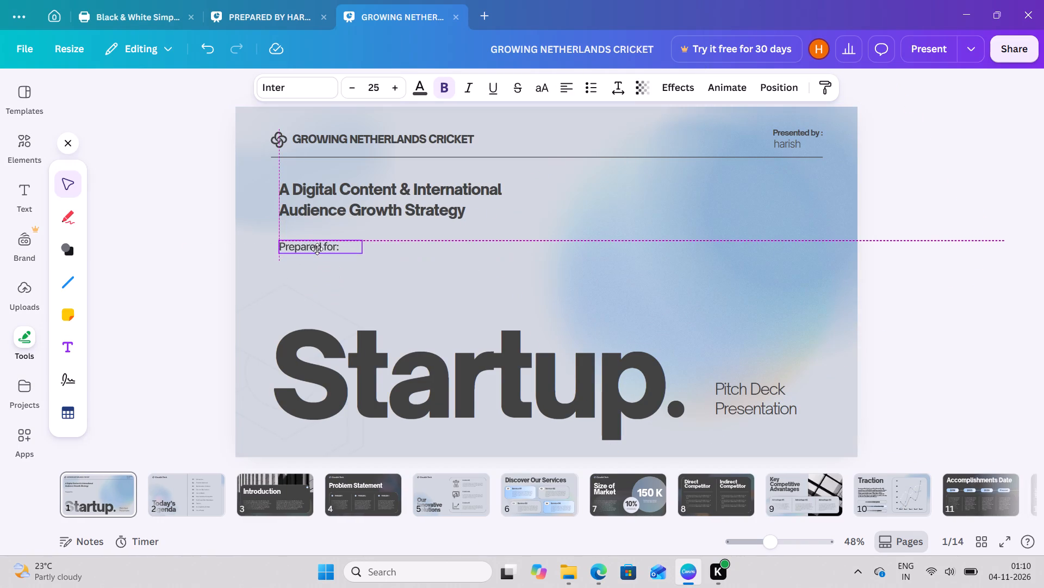
pyautogui.moveTo(317, 249); pyautogui.dragTo(324, 246)
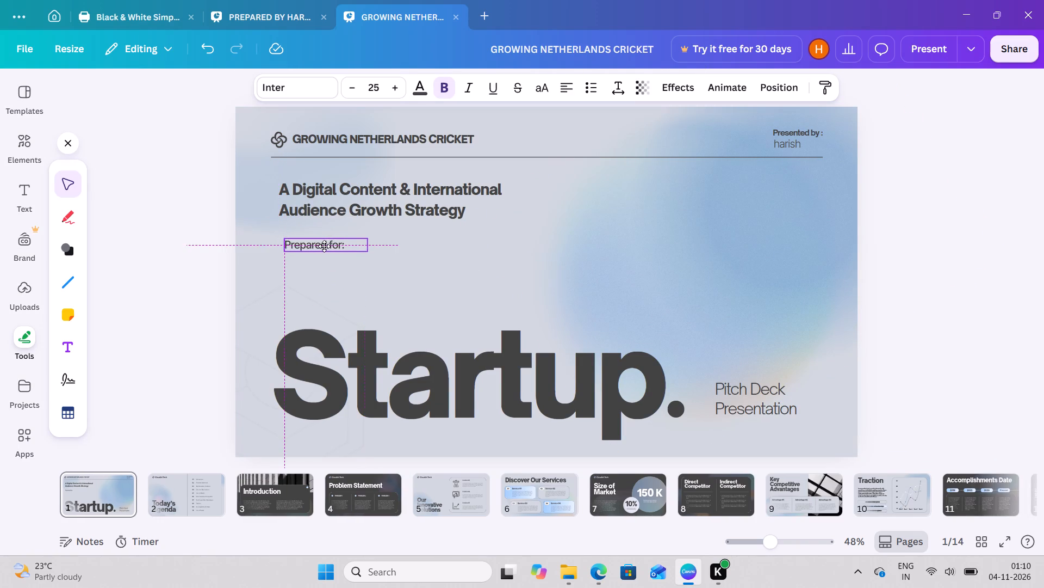
pyautogui.moveTo(324, 246); pyautogui.dragTo(325, 244)
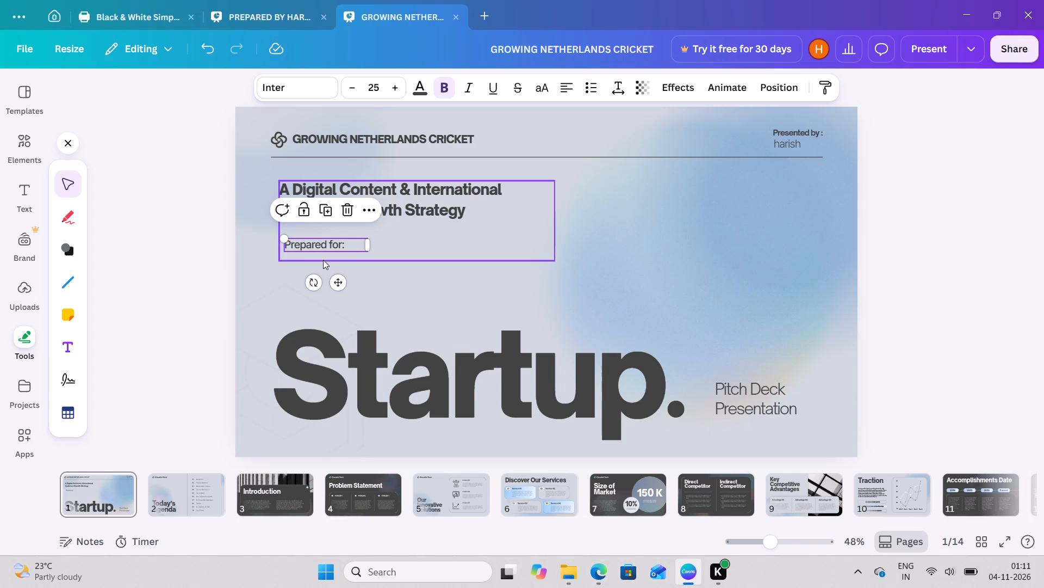
# Add an empty text box beside "Prepared for:" on the cover, set to the Inter font in the Light weight.
pyautogui.click(73, 348)
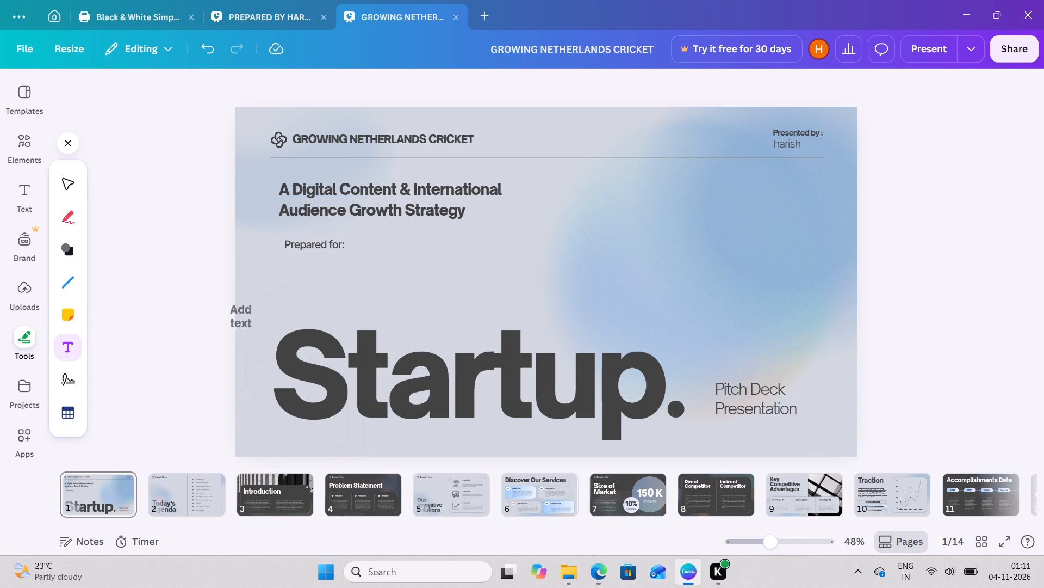
pyautogui.click(359, 231)
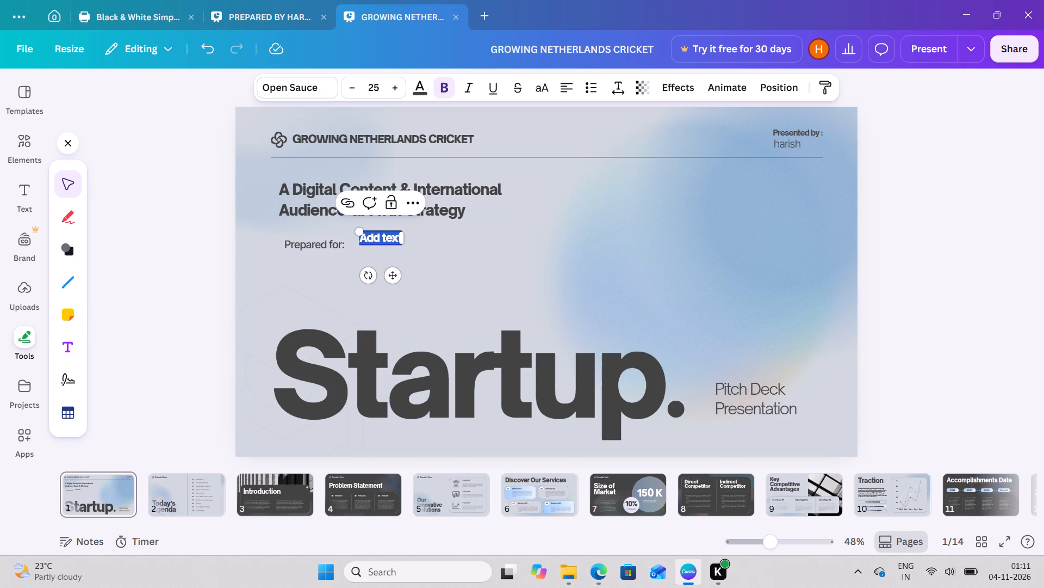
pyautogui.press('BackSpace')
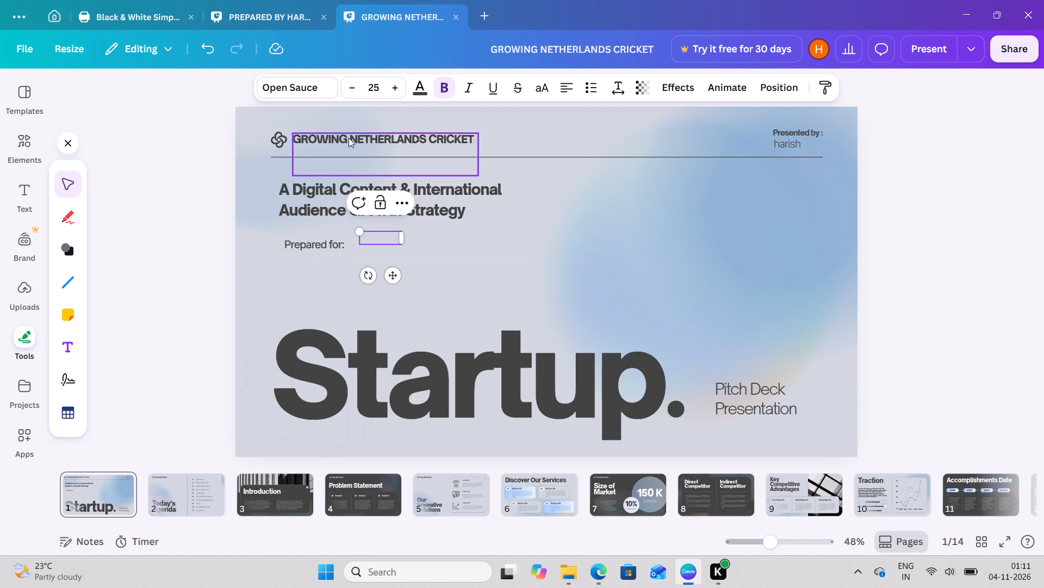
pyautogui.click(306, 78)
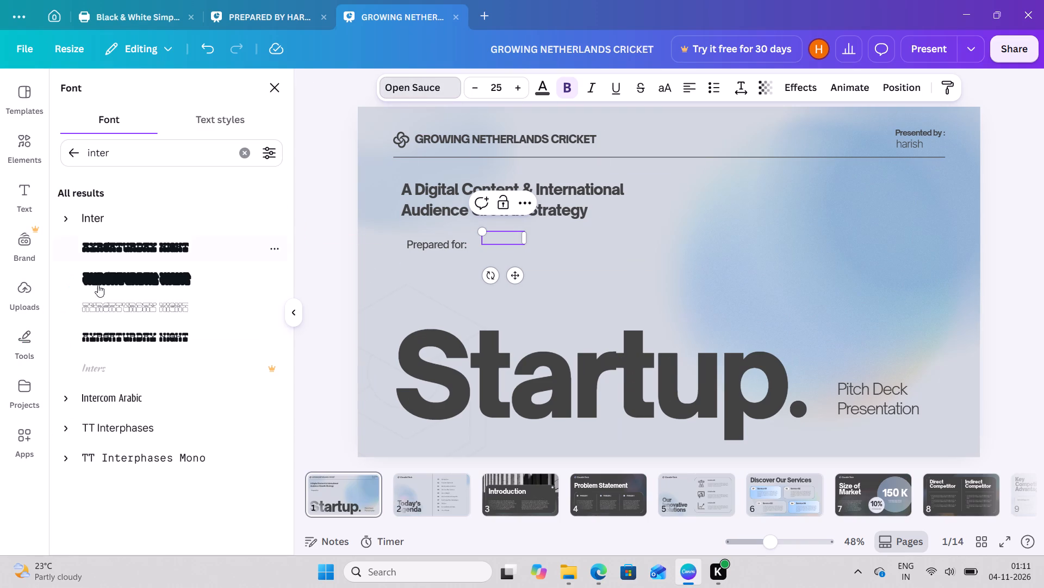
pyautogui.click(69, 214)
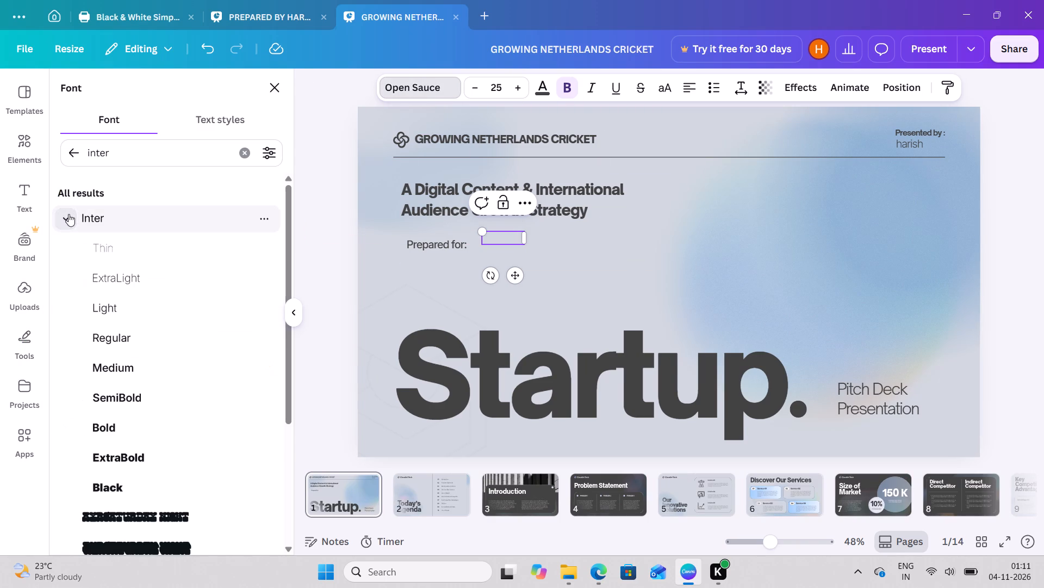
pyautogui.click(114, 306)
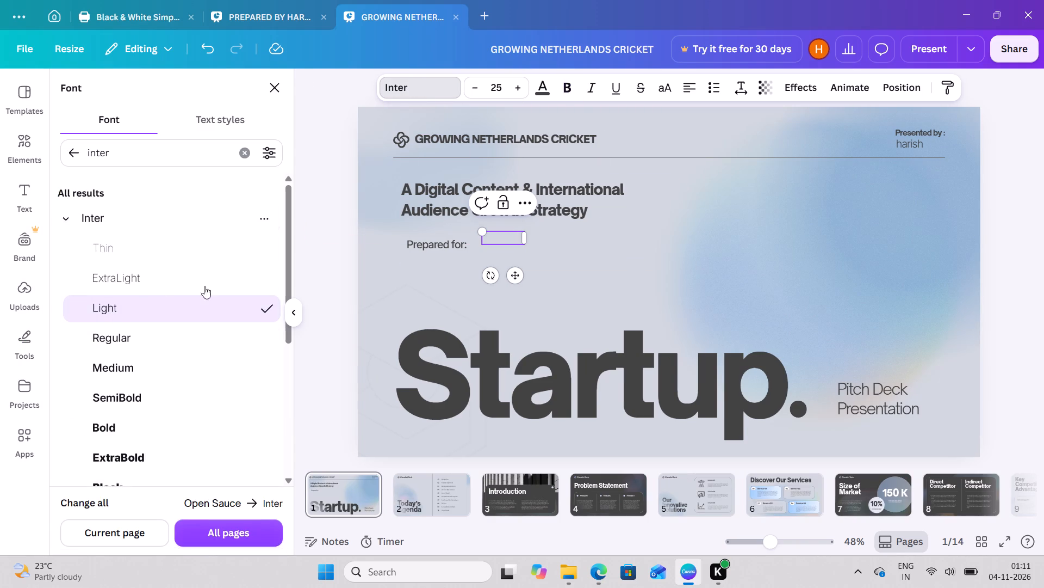
pyautogui.click(320, 288)
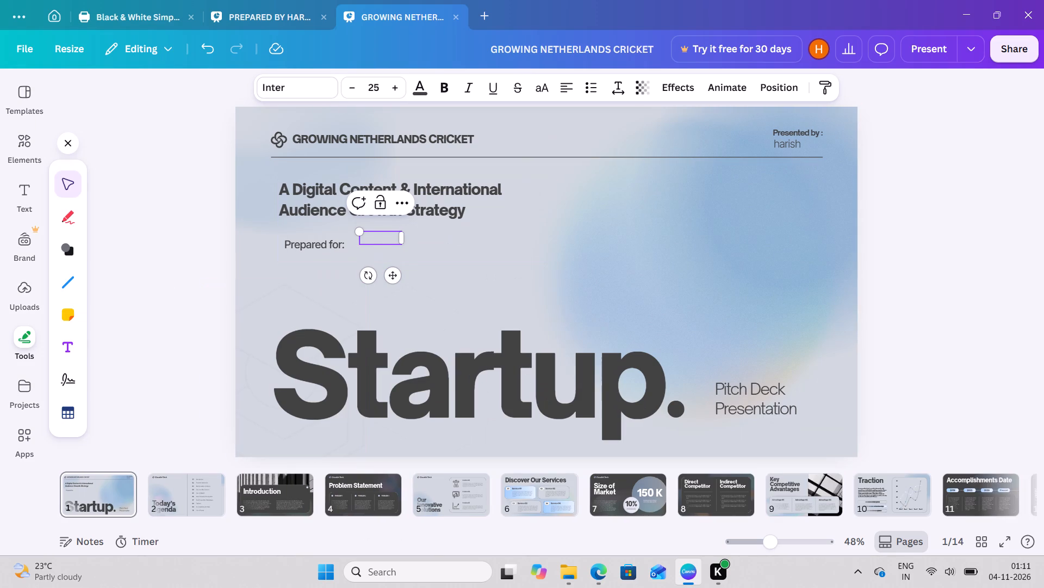
# Paste "Koninklijke Nederlandse Cricket Bond (KNCB)" into the new text box and widen it so the name fits on one line.
pyautogui.click(376, 243)
pyautogui.hotkey('ctrl', 'v')
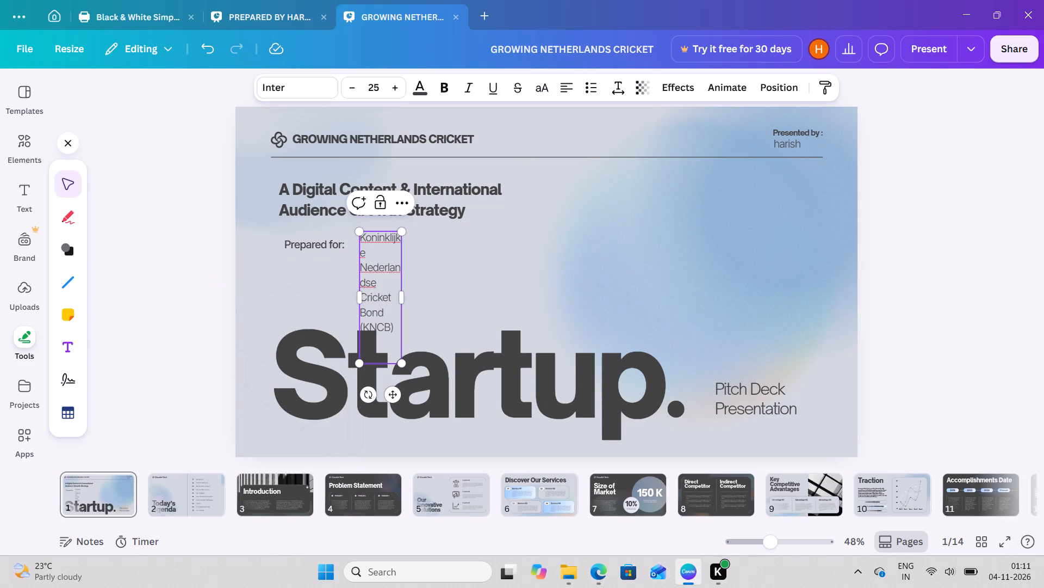
pyautogui.moveTo(406, 299); pyautogui.dragTo(604, 243)
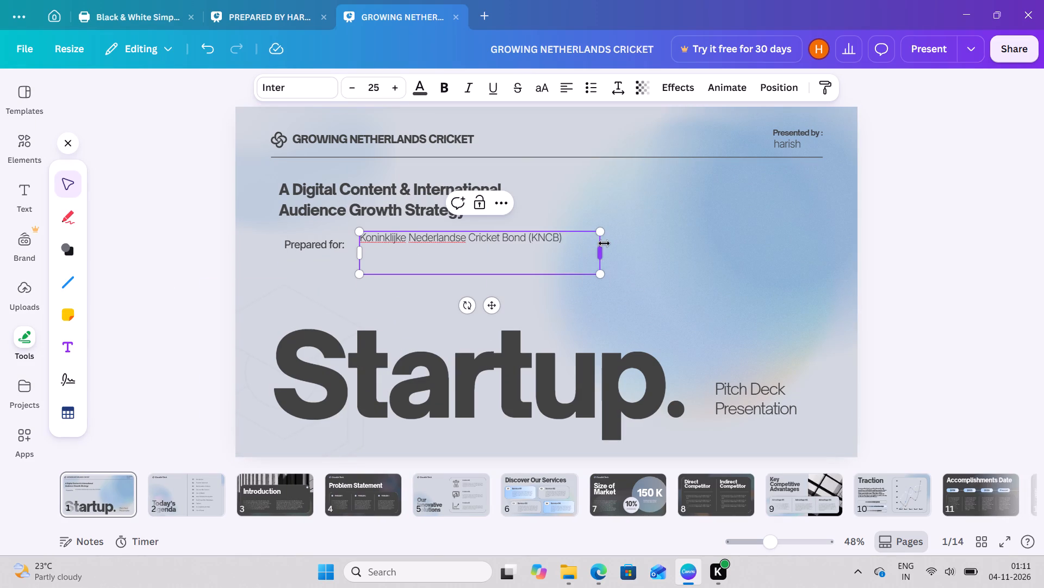
# Move the KNCB name directly after "Prepared for:", level with the label and with a small gap between them.
pyautogui.click(389, 299)
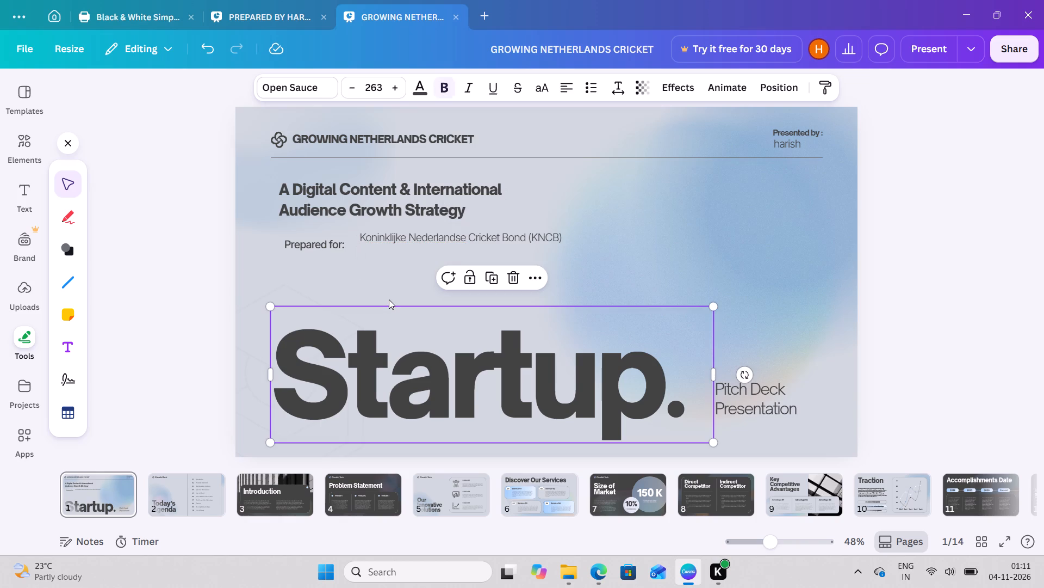
pyautogui.moveTo(385, 252); pyautogui.dragTo(379, 264)
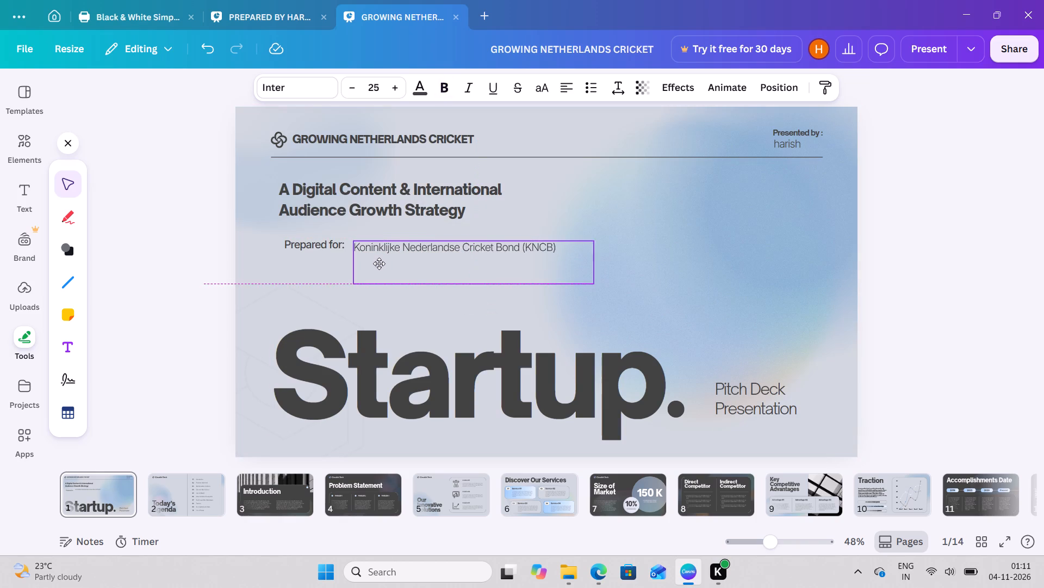
pyautogui.moveTo(379, 264); pyautogui.dragTo(374, 260)
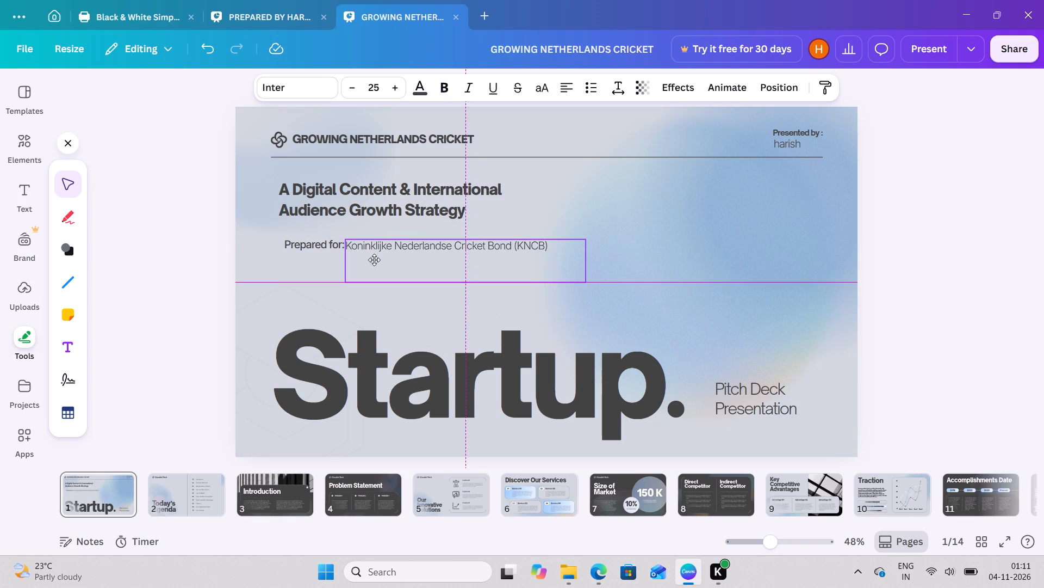
pyautogui.moveTo(374, 260); pyautogui.dragTo(376, 260)
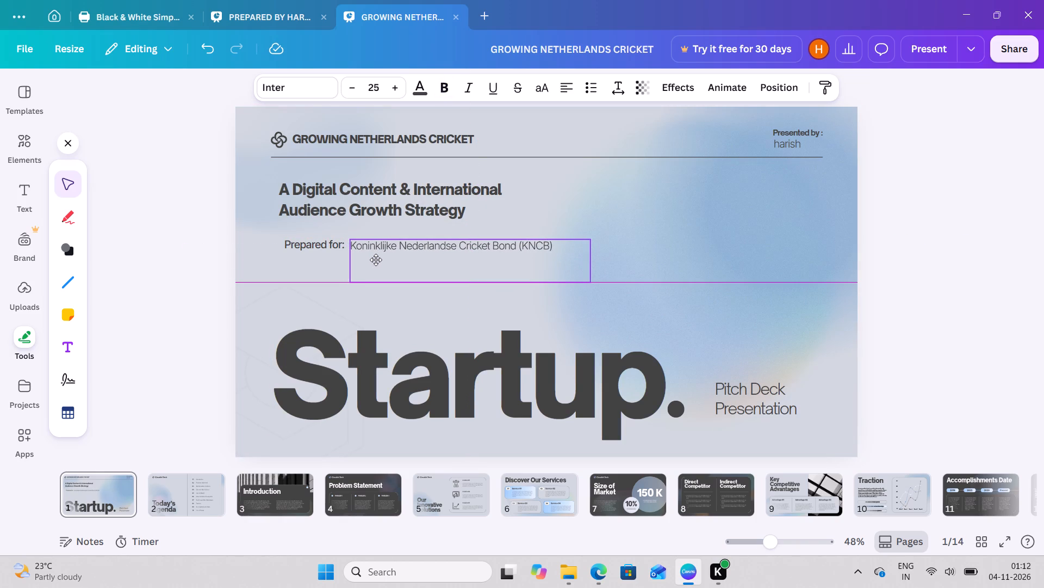
pyautogui.moveTo(376, 260); pyautogui.dragTo(374, 262)
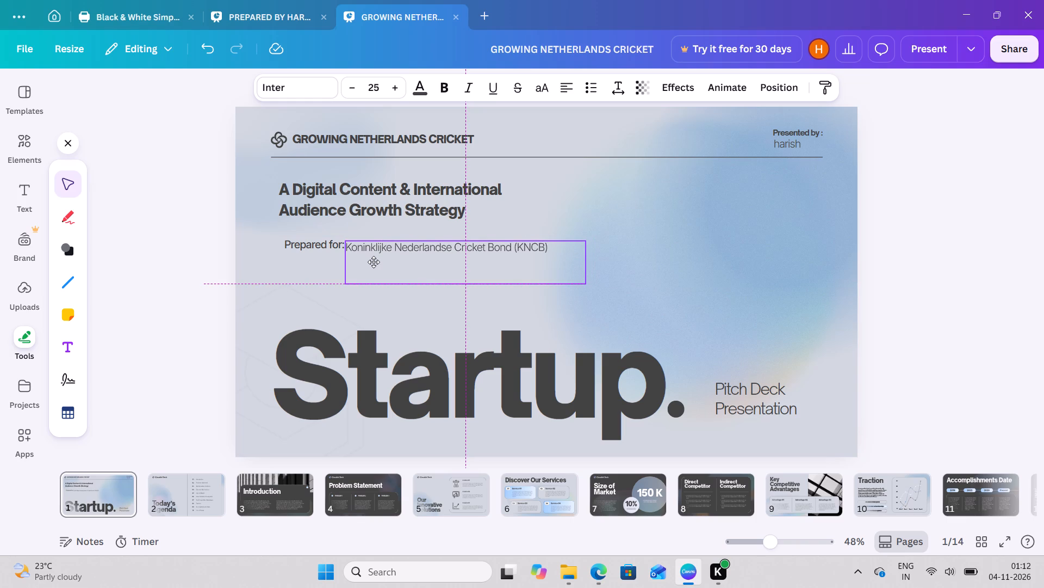
pyautogui.moveTo(374, 262); pyautogui.dragTo(376, 260)
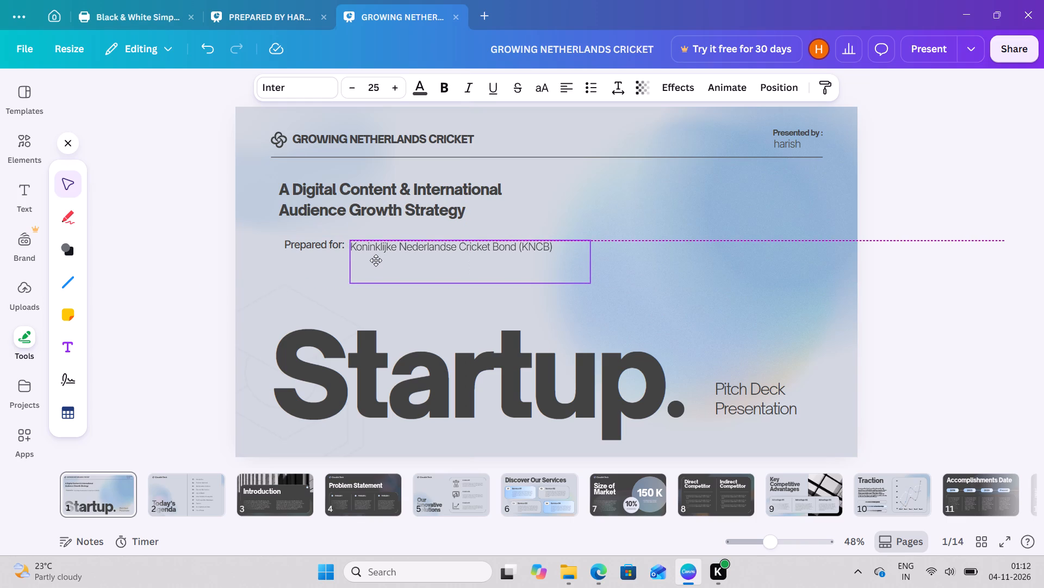
pyautogui.moveTo(376, 260); pyautogui.dragTo(374, 259)
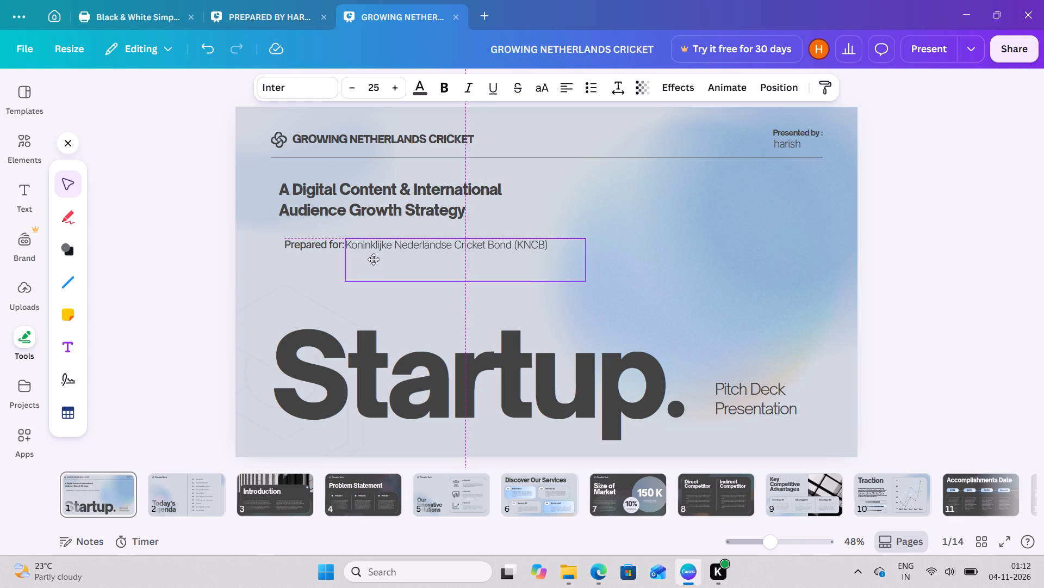
pyautogui.moveTo(374, 259); pyautogui.dragTo(377, 260)
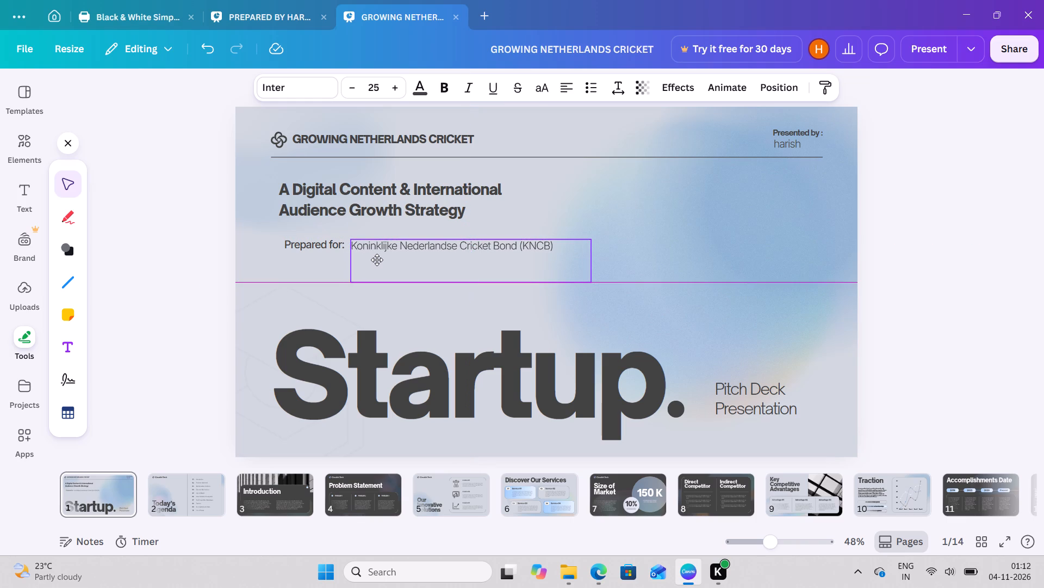
pyautogui.moveTo(377, 260); pyautogui.dragTo(372, 261)
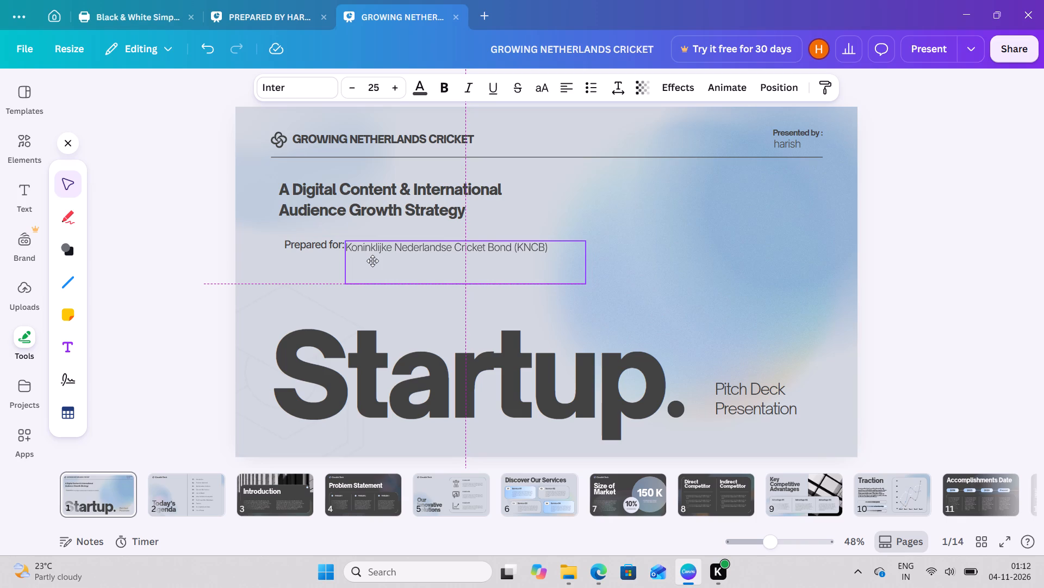
pyautogui.moveTo(372, 261); pyautogui.dragTo(377, 261)
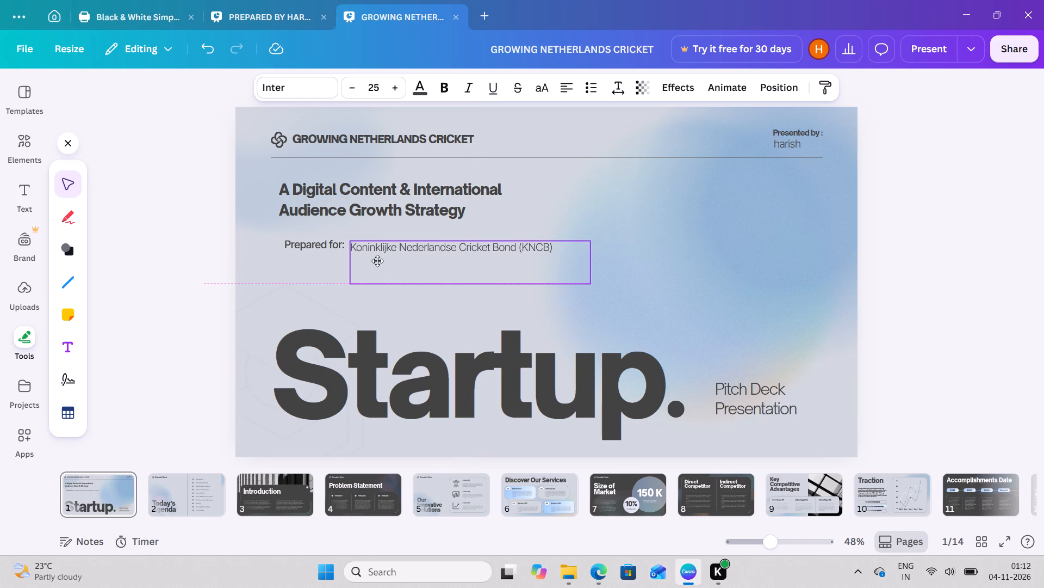
pyautogui.moveTo(377, 261); pyautogui.dragTo(376, 258)
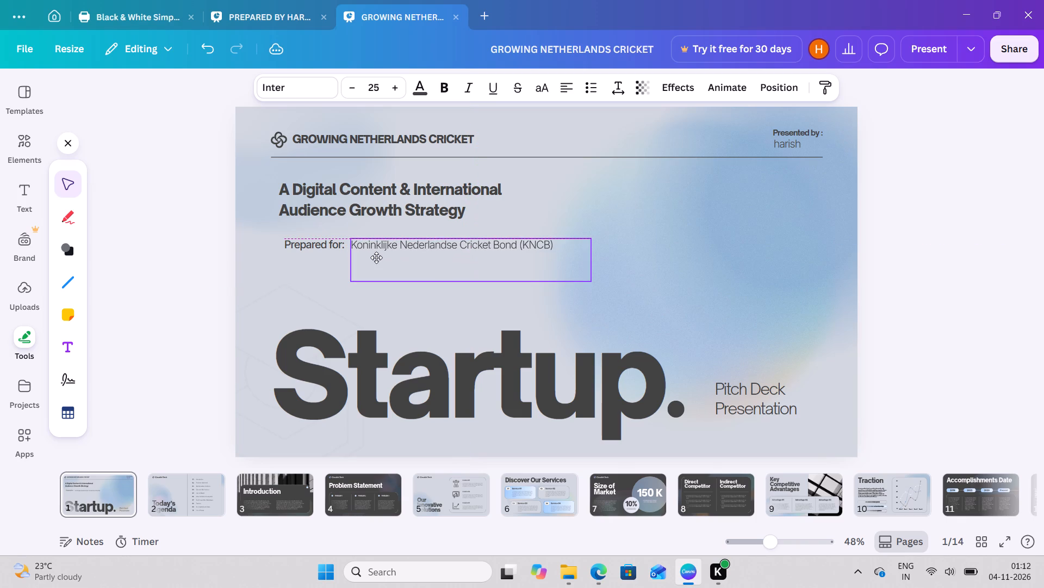
pyautogui.moveTo(376, 258); pyautogui.dragTo(375, 260)
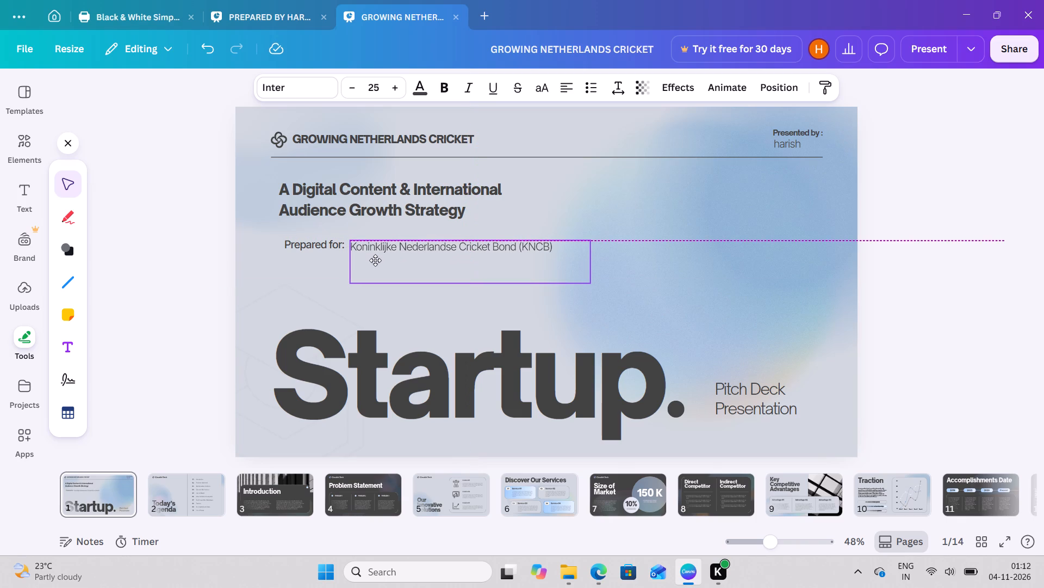
pyautogui.moveTo(375, 260); pyautogui.dragTo(371, 258)
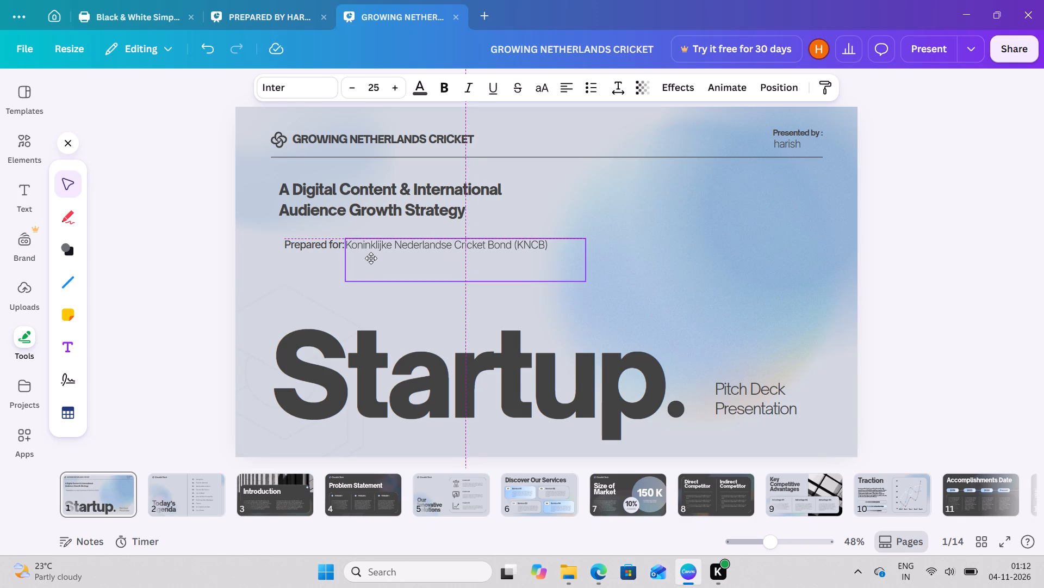
pyautogui.moveTo(371, 258); pyautogui.dragTo(375, 258)
pyautogui.moveTo(375, 258); pyautogui.dragTo(378, 258)
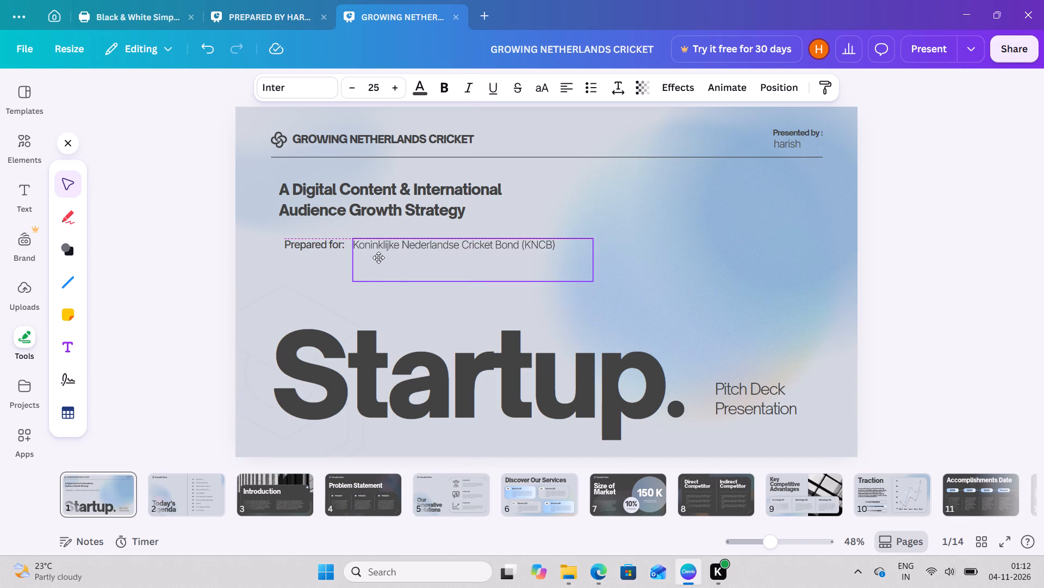
pyautogui.moveTo(378, 258); pyautogui.dragTo(373, 258)
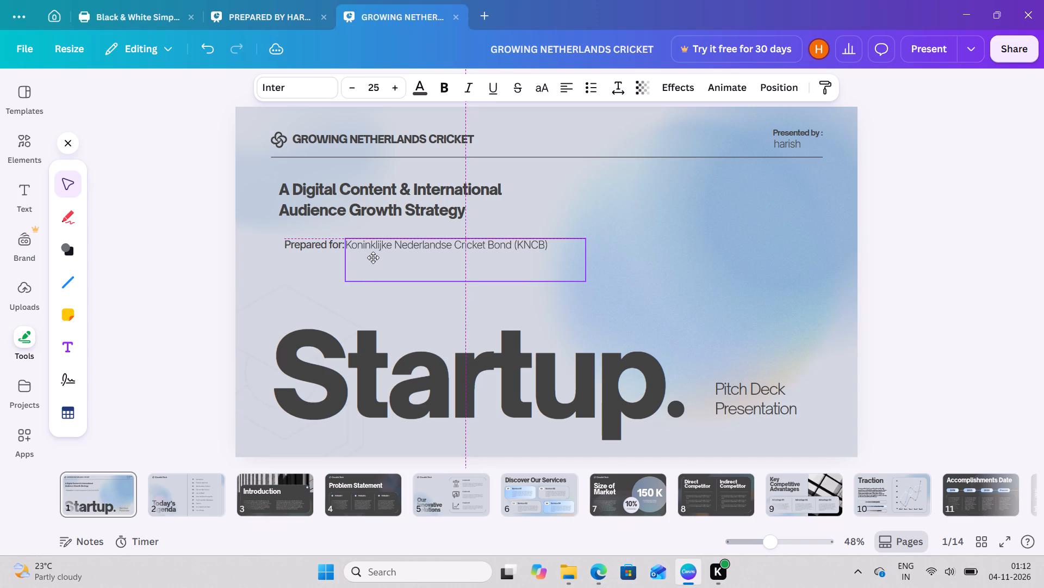
pyautogui.moveTo(373, 258); pyautogui.dragTo(375, 258)
pyautogui.click(324, 273)
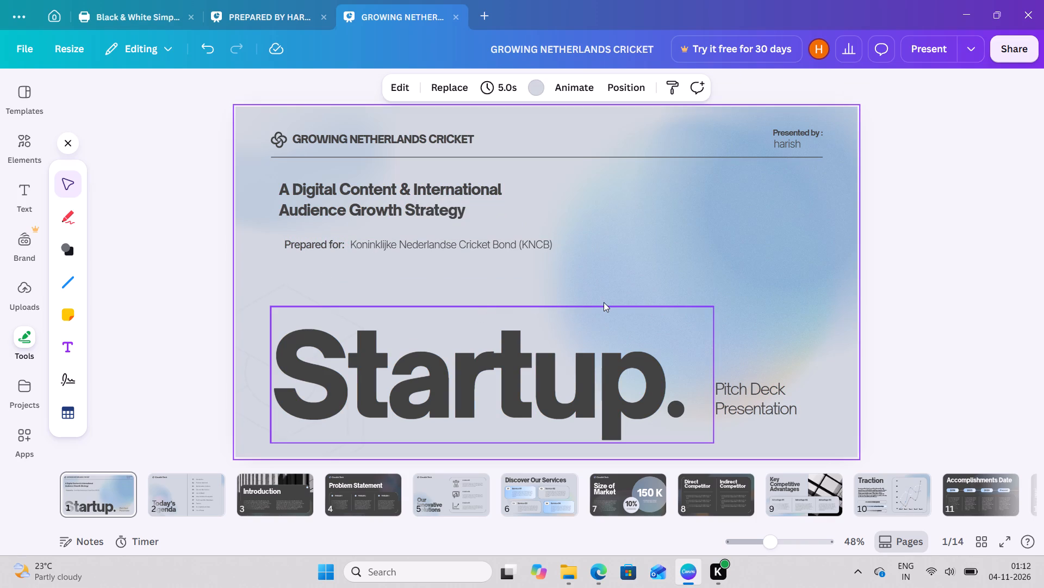
# Insert a space before the colon in the "Prepared for:" label.
pyautogui.click(341, 244)
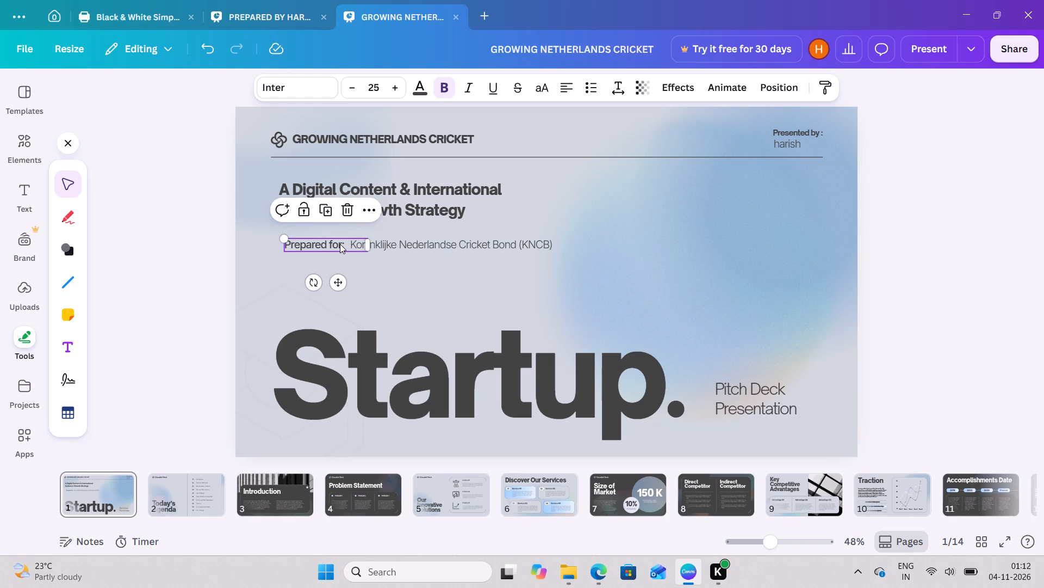
pyautogui.click(337, 242)
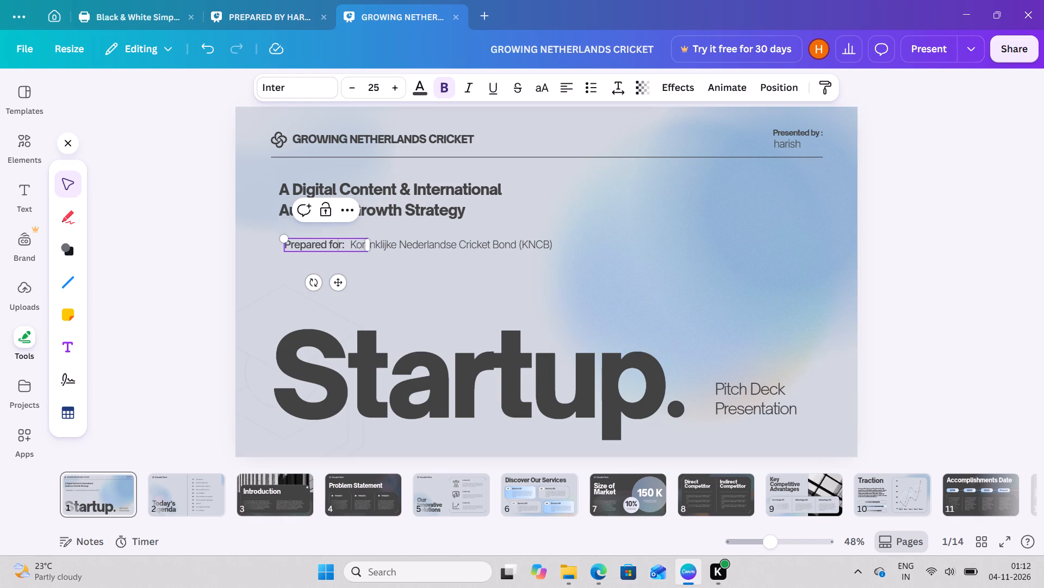
pyautogui.press('Down')
pyautogui.press('Right')
pyautogui.press('Right')
pyautogui.press('Left')
pyautogui.press('space')
pyautogui.click(380, 294)
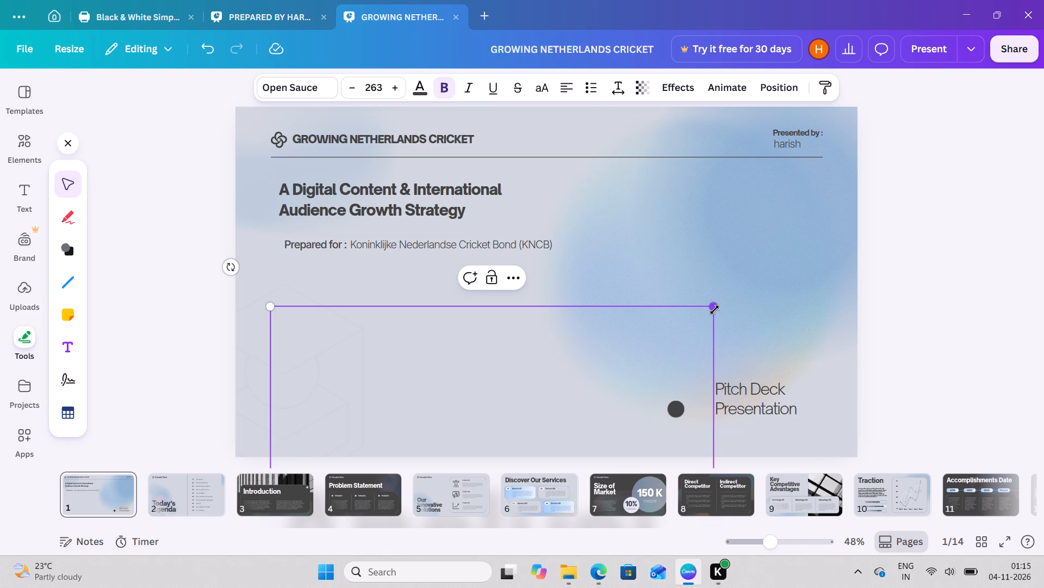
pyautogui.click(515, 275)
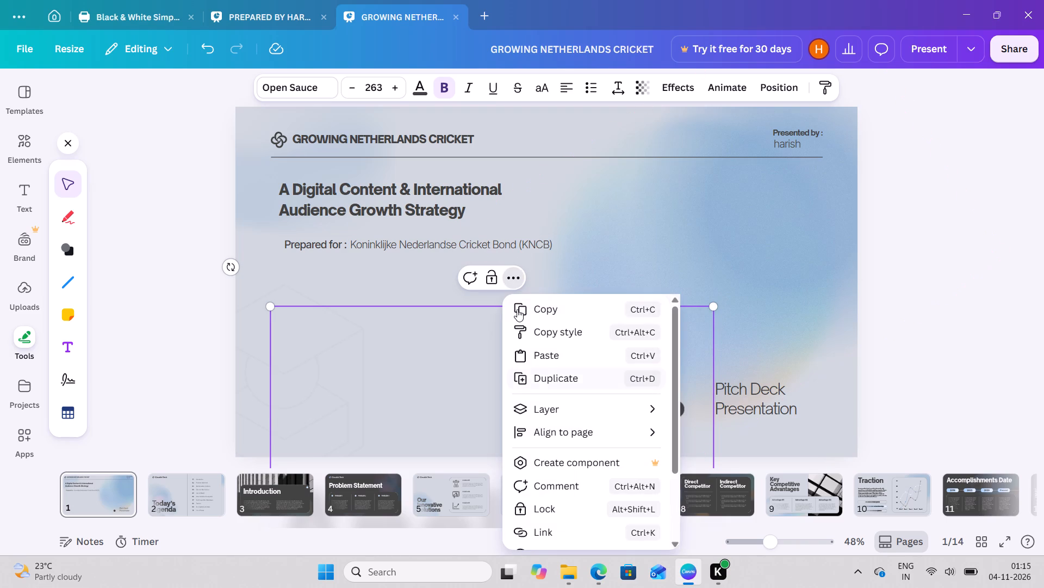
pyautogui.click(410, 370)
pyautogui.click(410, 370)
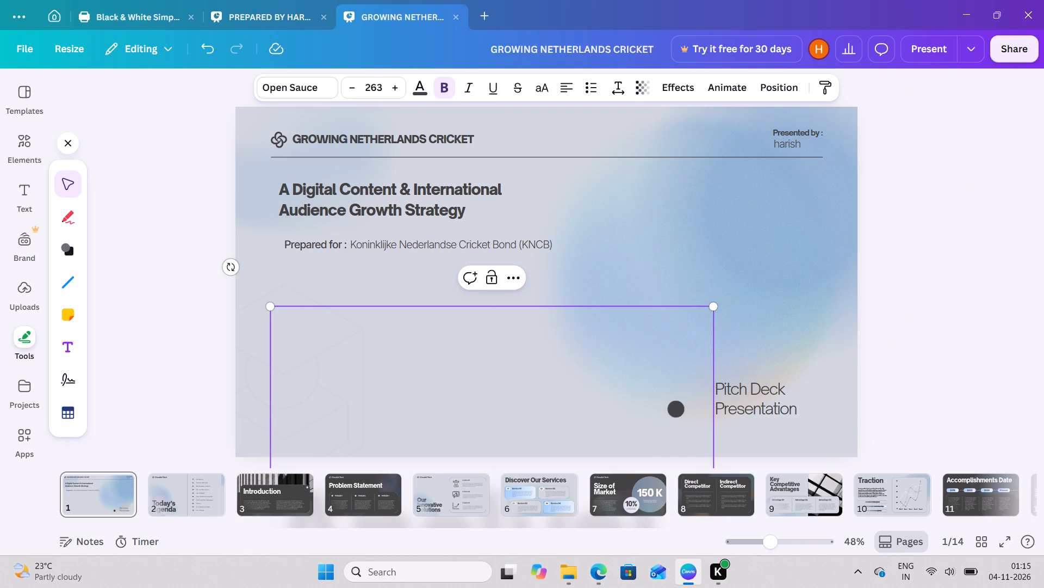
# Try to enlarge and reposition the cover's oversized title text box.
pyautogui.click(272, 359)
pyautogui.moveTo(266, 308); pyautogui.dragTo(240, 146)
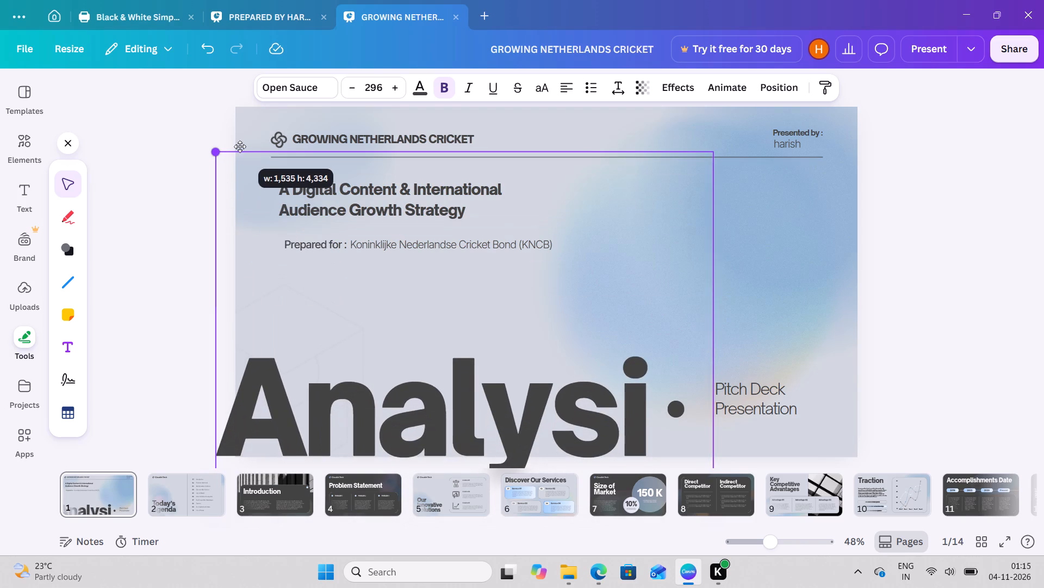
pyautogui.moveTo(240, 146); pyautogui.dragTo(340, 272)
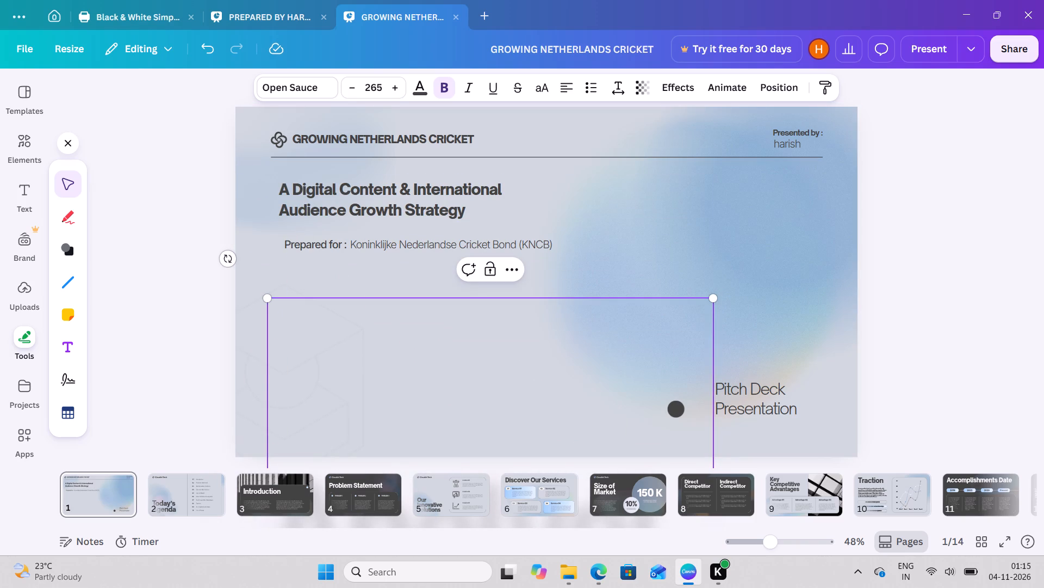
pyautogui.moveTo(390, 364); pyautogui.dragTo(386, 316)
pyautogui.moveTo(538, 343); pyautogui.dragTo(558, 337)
# Shift the blue gradient graphic slightly on the cover slide.
pyautogui.moveTo(558, 337); pyautogui.dragTo(600, 250)
pyautogui.moveTo(600, 250); pyautogui.dragTo(578, 260)
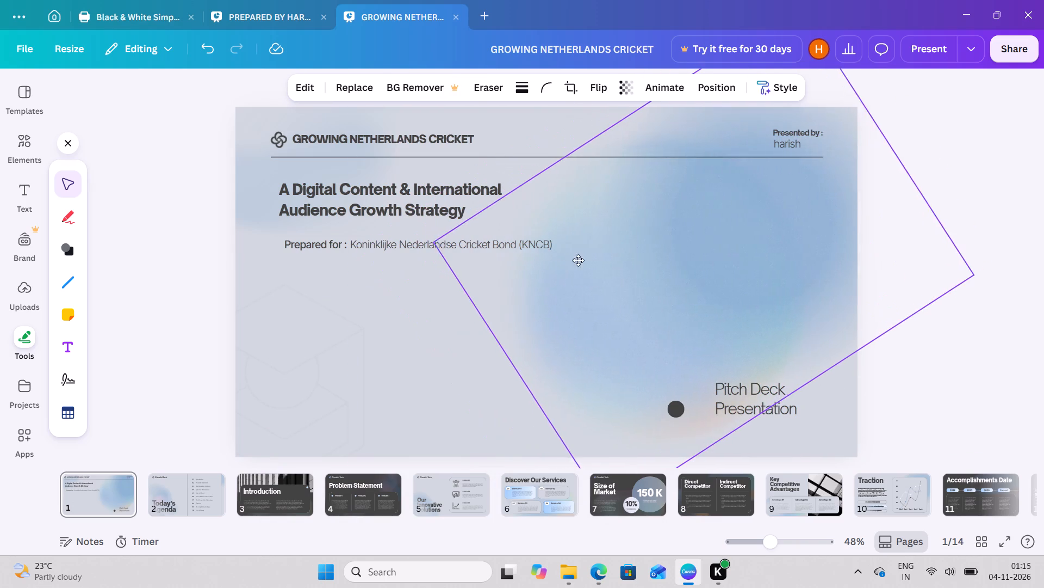
pyautogui.moveTo(578, 260); pyautogui.dragTo(616, 232)
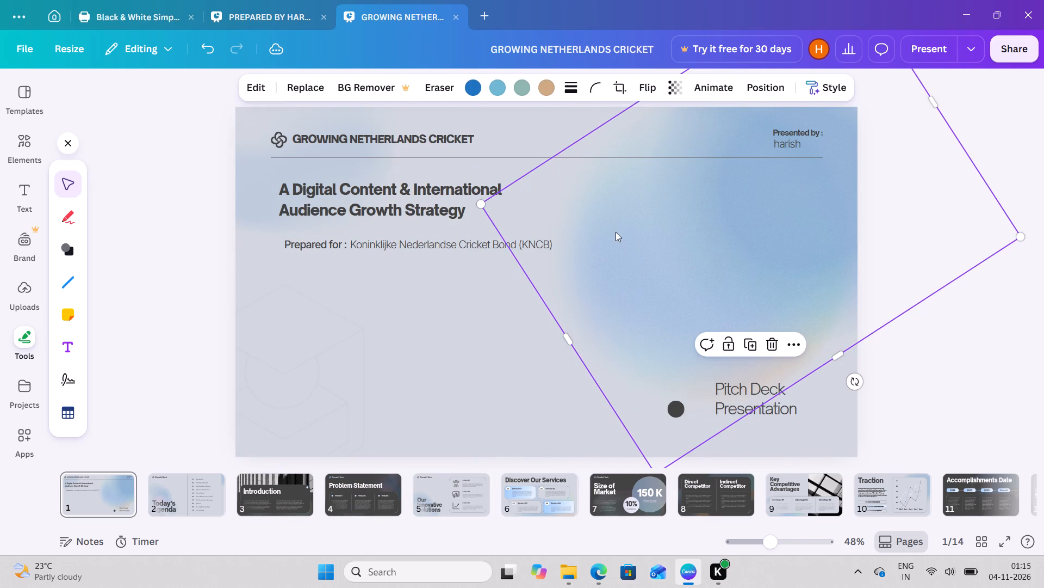
pyautogui.click(302, 273)
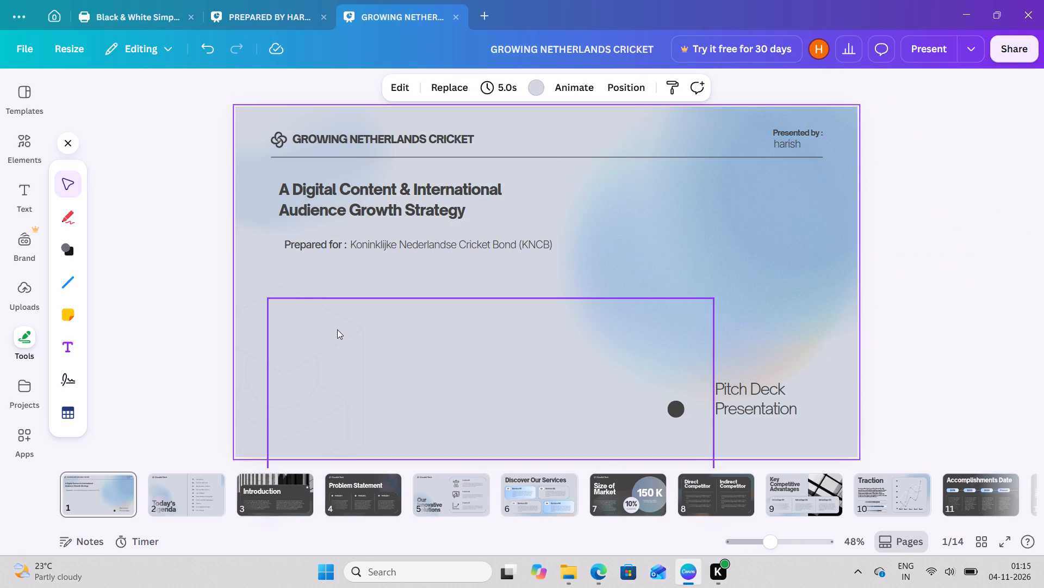
# Bring the oversized "Analysis" title text box into view on the cover and delete it.
pyautogui.moveTo(337, 329); pyautogui.dragTo(288, 173)
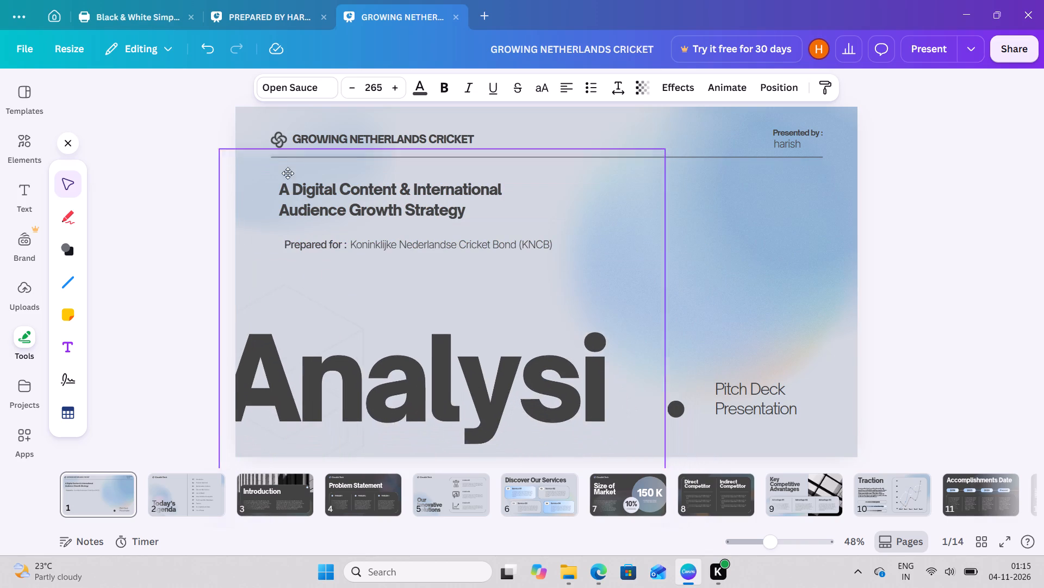
pyautogui.moveTo(288, 173); pyautogui.dragTo(288, 172)
pyautogui.scroll(1, 309, 204)
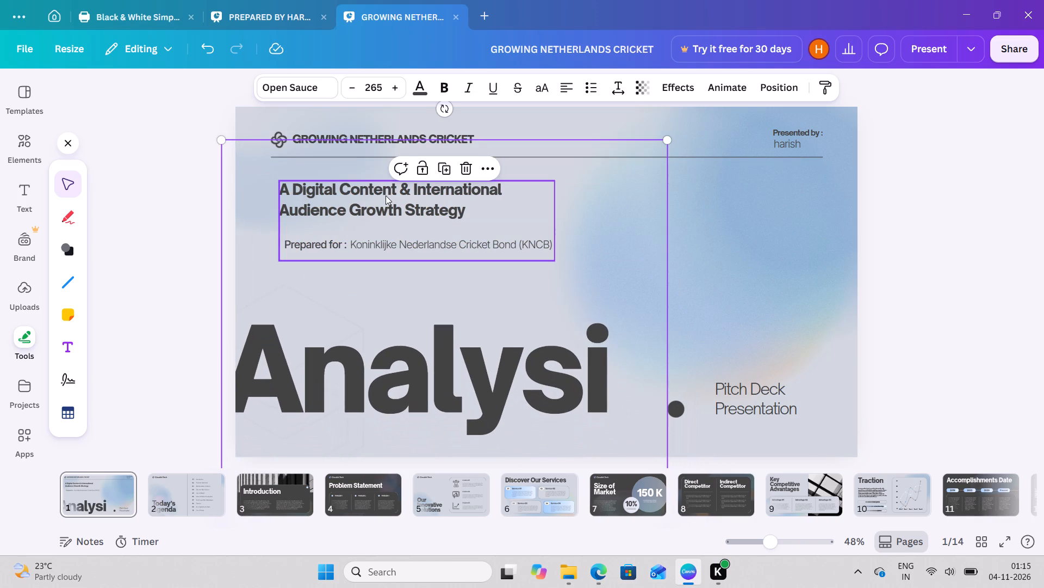
pyautogui.click(461, 168)
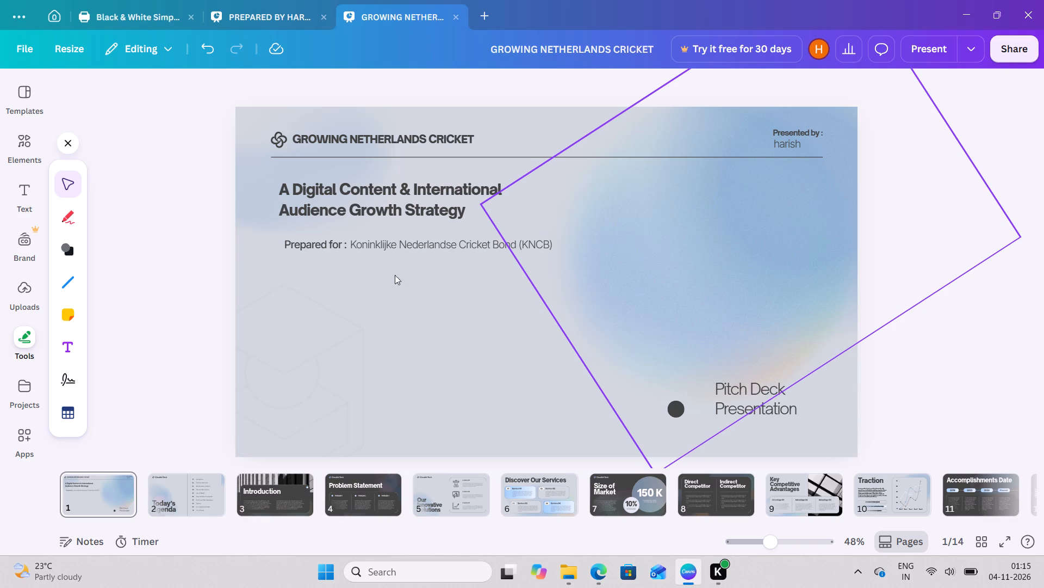
pyautogui.click(141, 263)
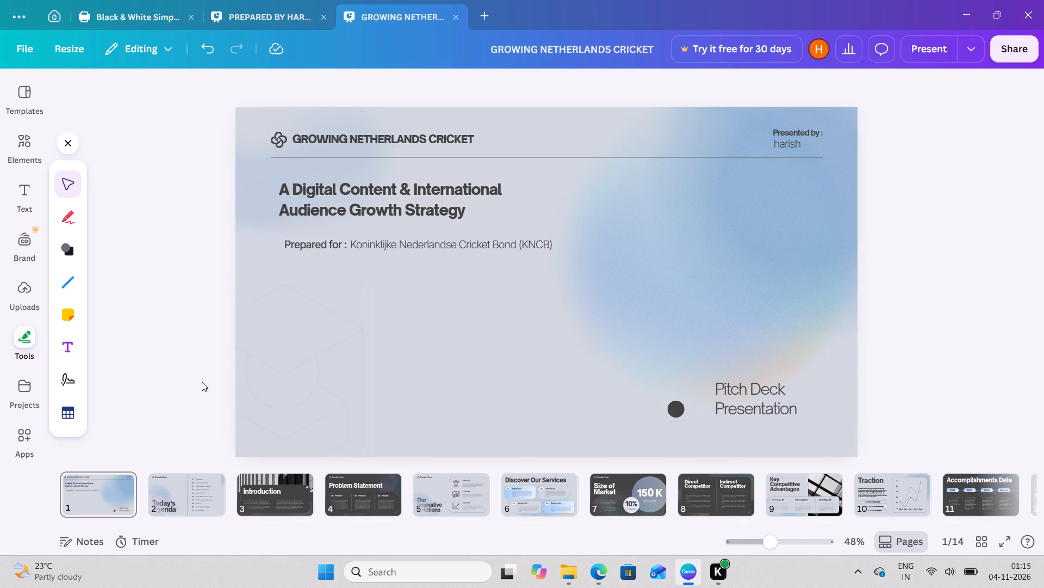
# Add the recently used rounded square to the cover slide and fill it black.
pyautogui.click(22, 135)
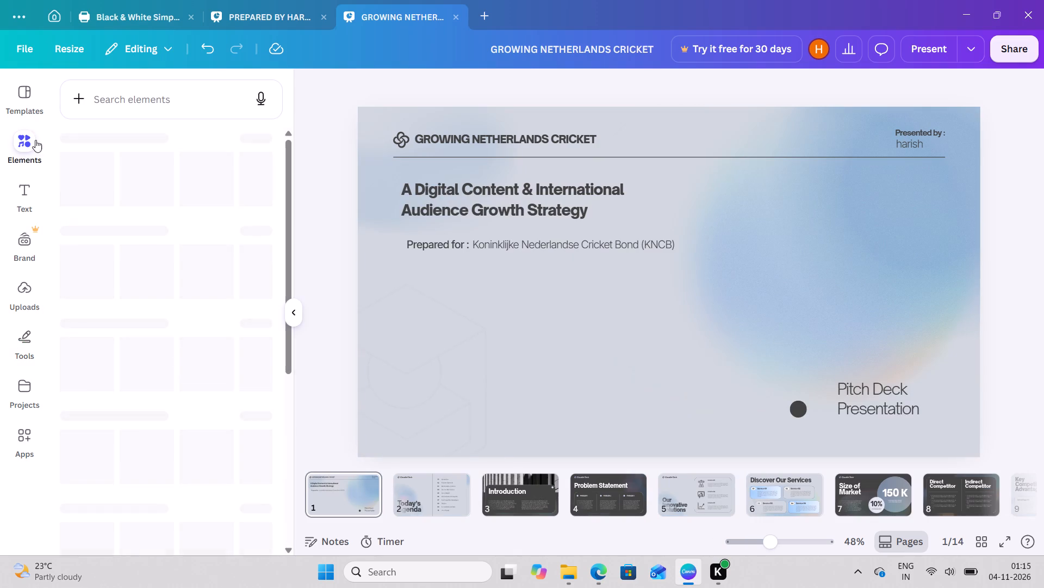
pyautogui.click(94, 186)
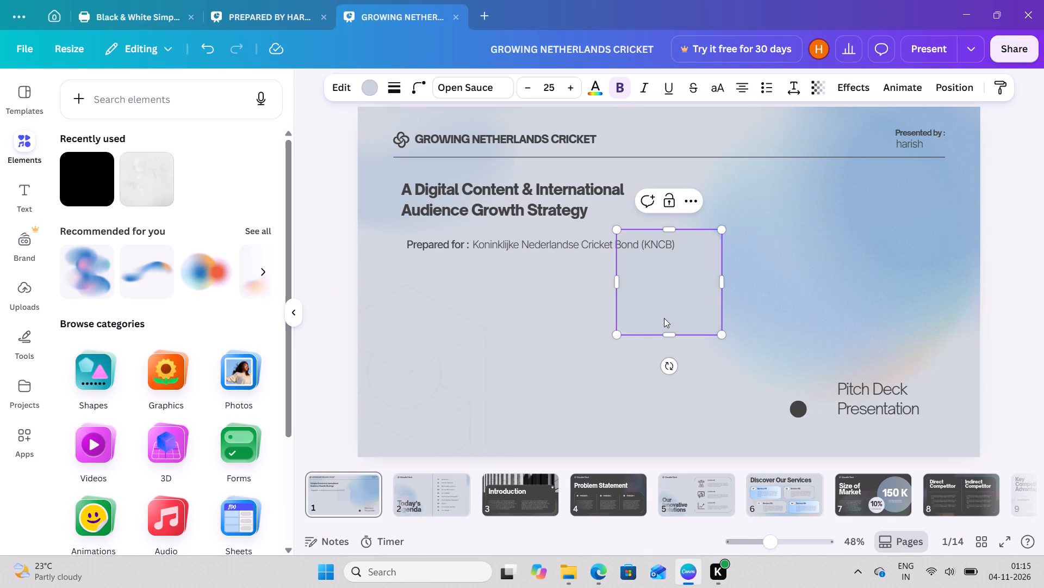
pyautogui.click(374, 85)
pyautogui.click(132, 260)
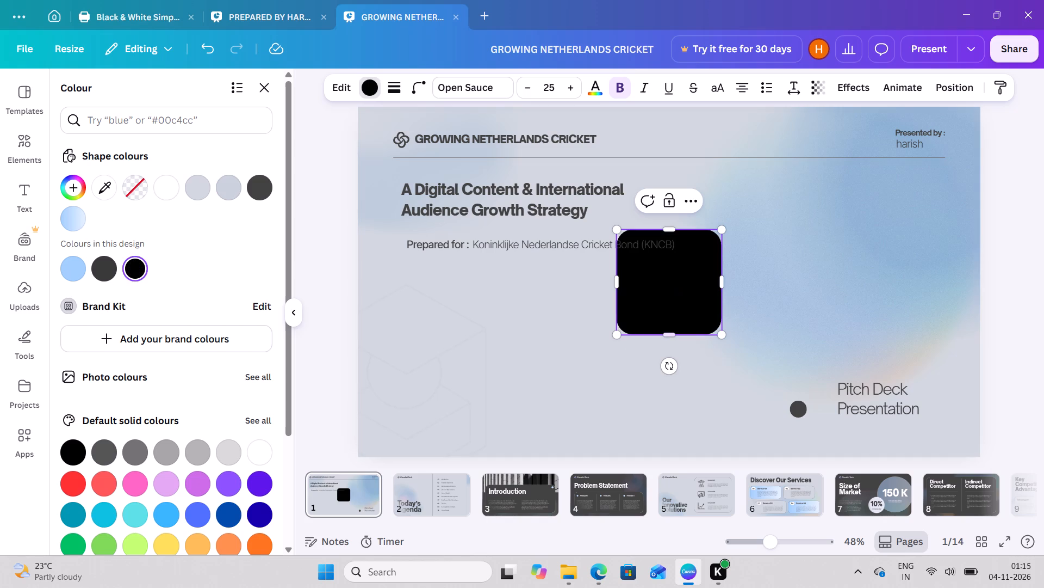
# Move the black square below the "Prepared for" line and stretch it into a large, wide rounded rectangle.
pyautogui.moveTo(669, 286); pyautogui.dragTo(605, 342)
pyautogui.click(566, 364)
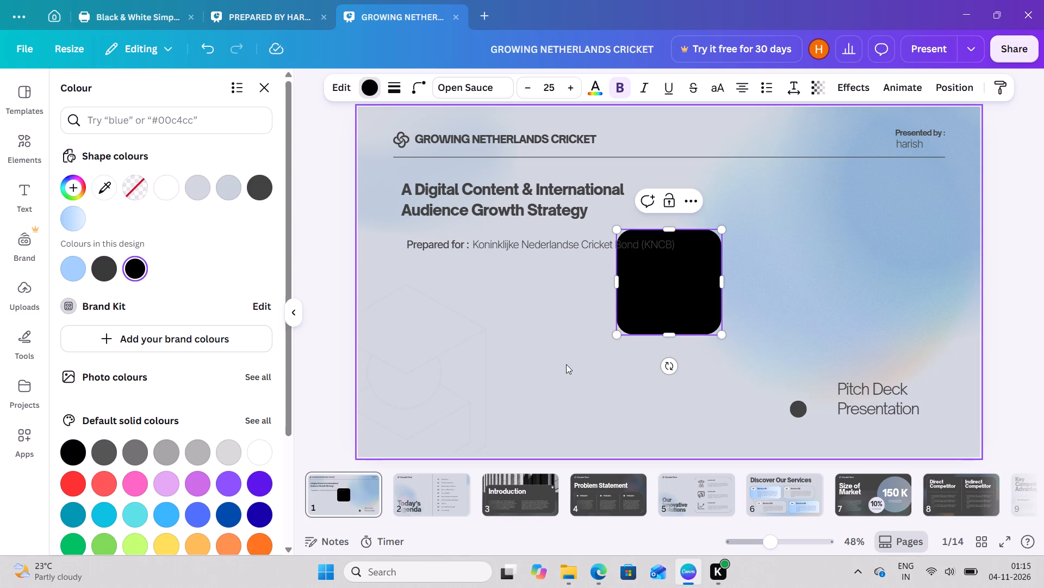
pyautogui.moveTo(681, 314); pyautogui.dragTo(501, 395)
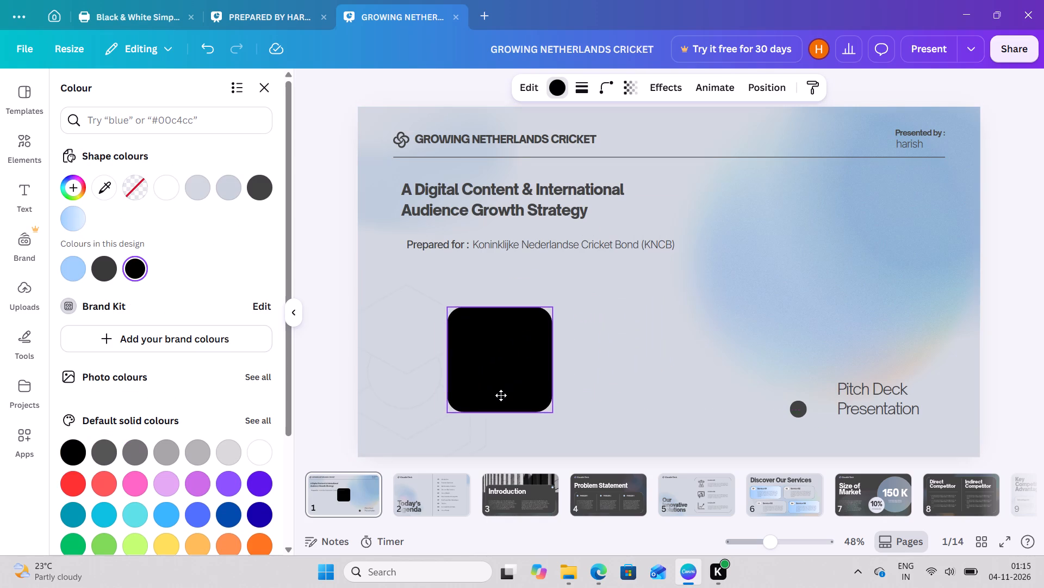
pyautogui.moveTo(501, 395); pyautogui.dragTo(511, 384)
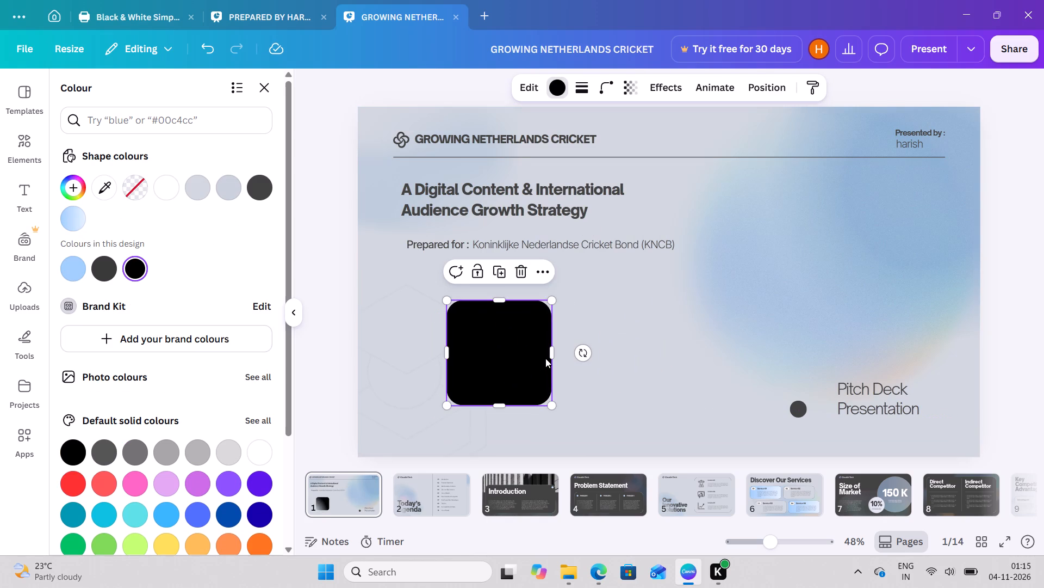
pyautogui.moveTo(552, 350); pyautogui.dragTo(668, 349)
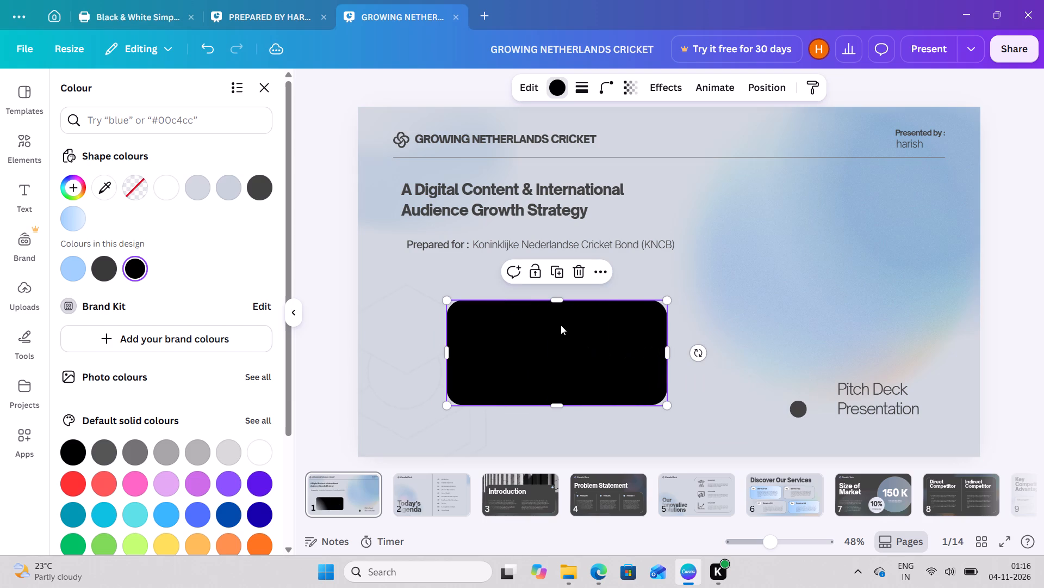
pyautogui.moveTo(552, 305); pyautogui.dragTo(556, 280)
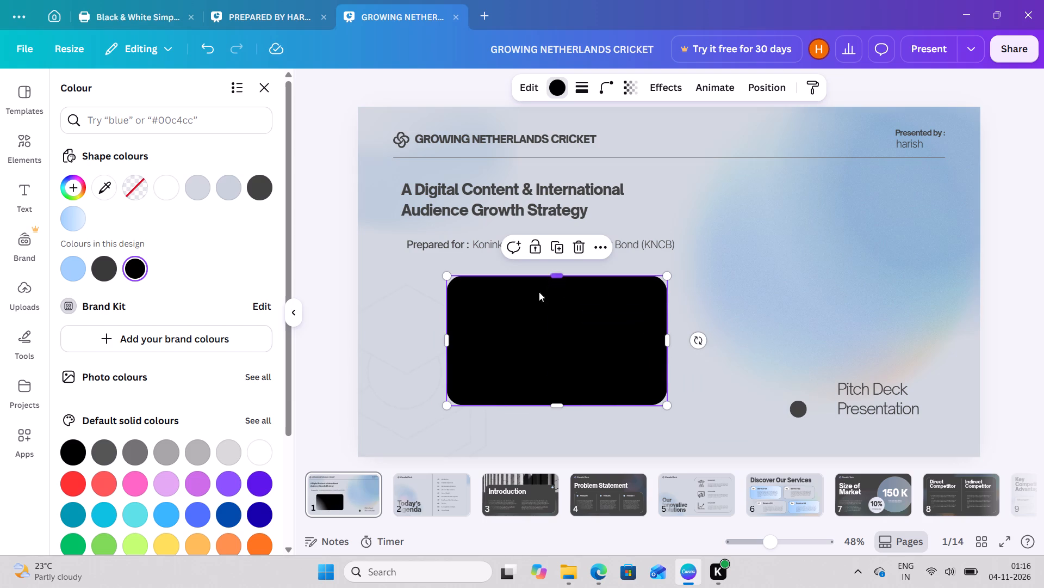
pyautogui.hscroll(-1, 522, 303)
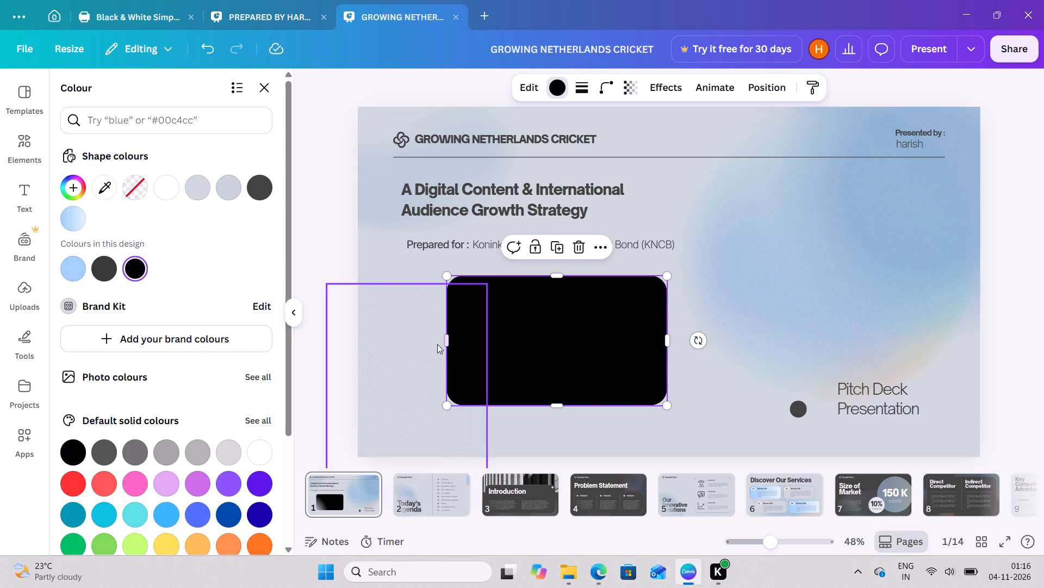
pyautogui.moveTo(451, 339); pyautogui.dragTo(419, 344)
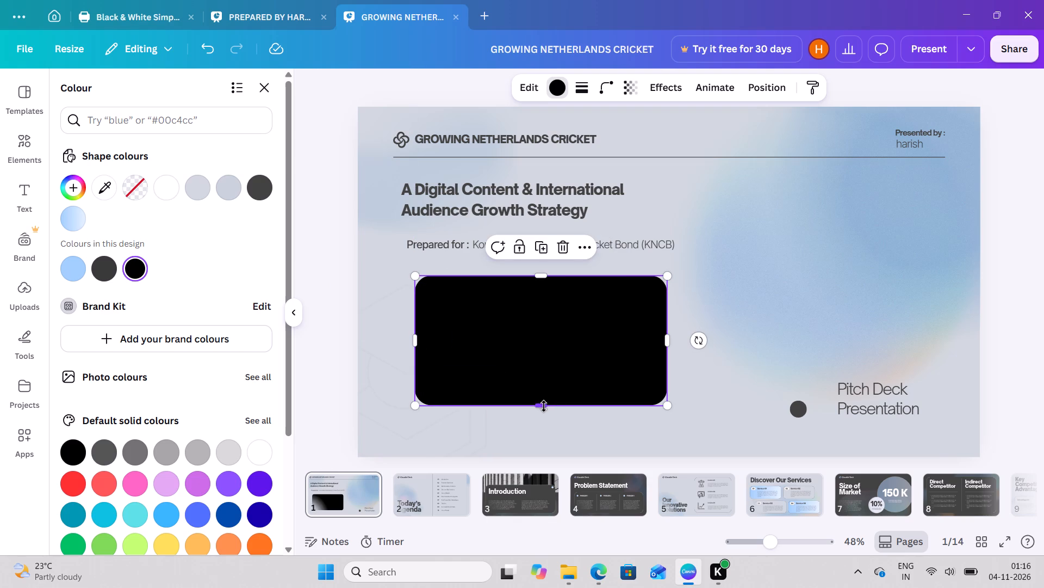
pyautogui.moveTo(544, 406); pyautogui.dragTo(540, 430)
pyautogui.rightClick(540, 430)
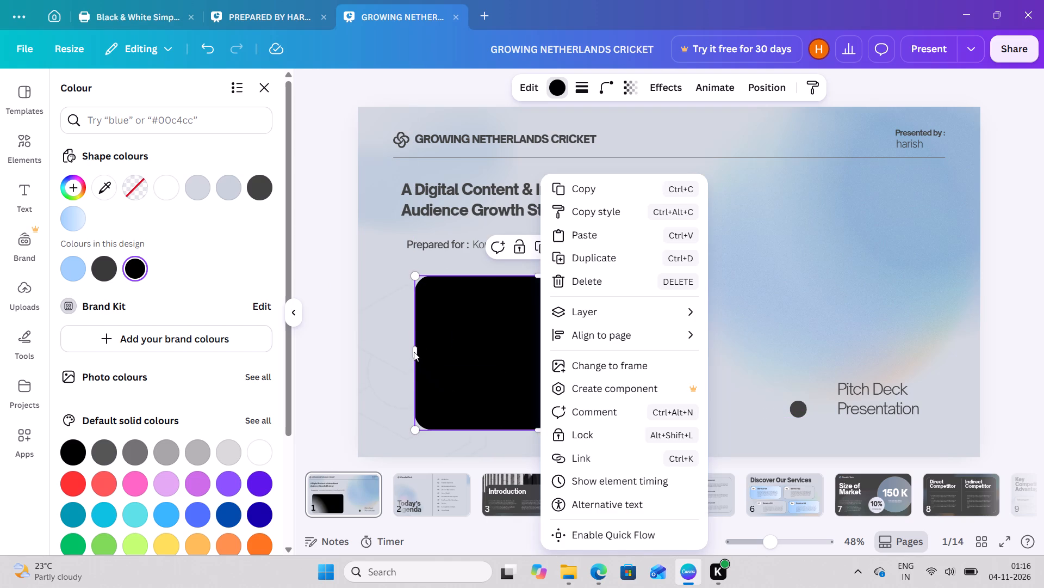
pyautogui.click(372, 379)
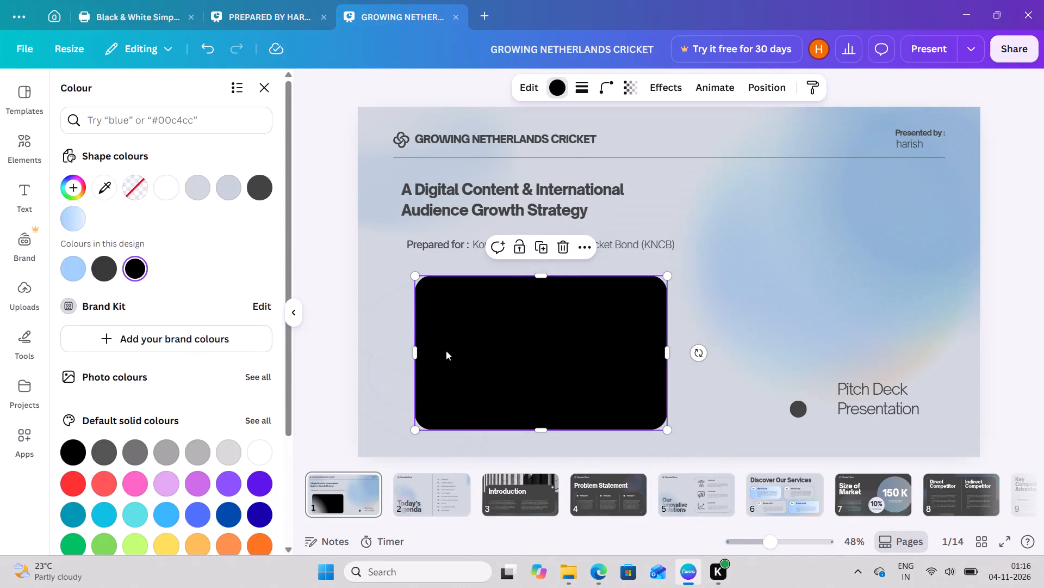
# Align the black rectangle's left edge with the start of the "Prepared for" line, leaving a gap beneath the text.
pyautogui.moveTo(455, 347); pyautogui.dragTo(436, 347)
pyautogui.click(436, 347)
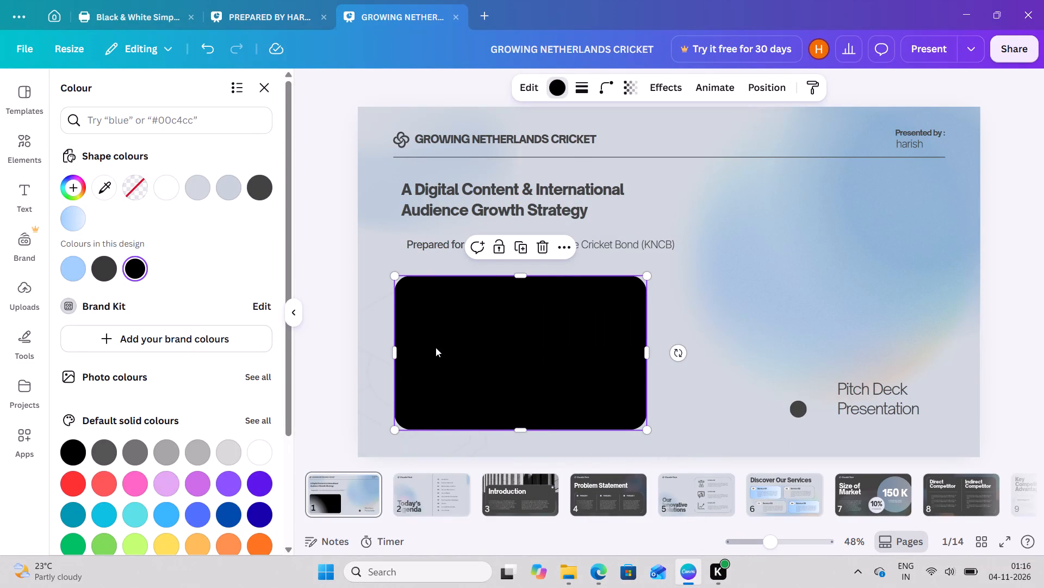
pyautogui.doubleClick(436, 347)
pyautogui.moveTo(442, 344); pyautogui.dragTo(463, 346)
pyautogui.rightClick(463, 346)
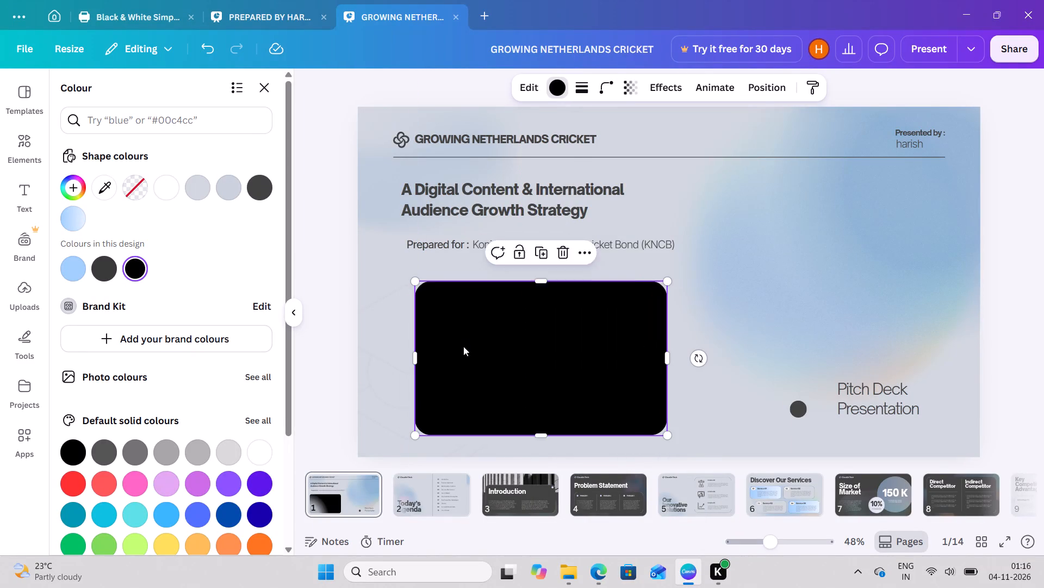
pyautogui.click(463, 346)
pyautogui.click(454, 344)
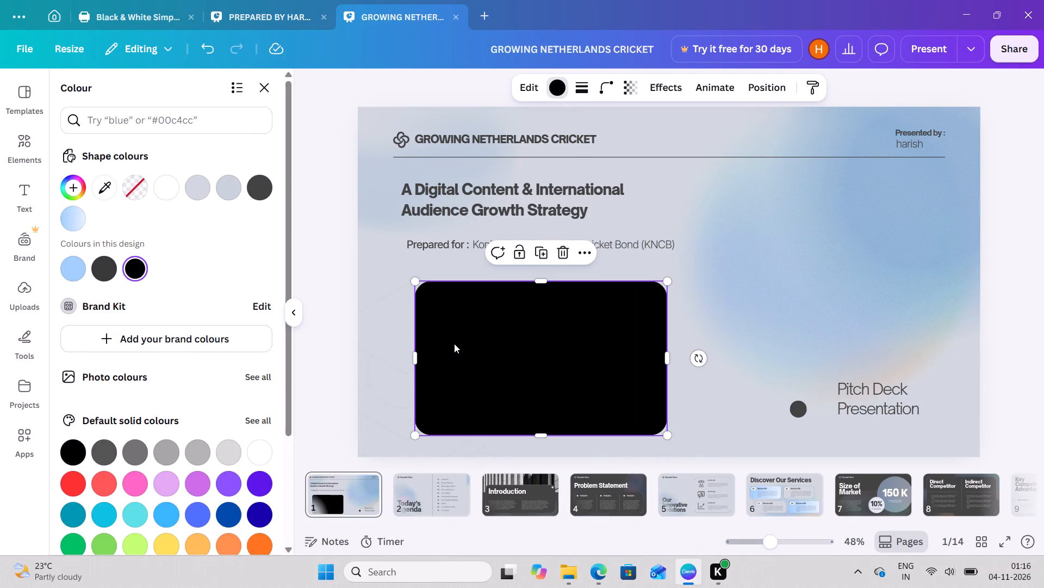
pyautogui.moveTo(454, 344); pyautogui.dragTo(445, 336)
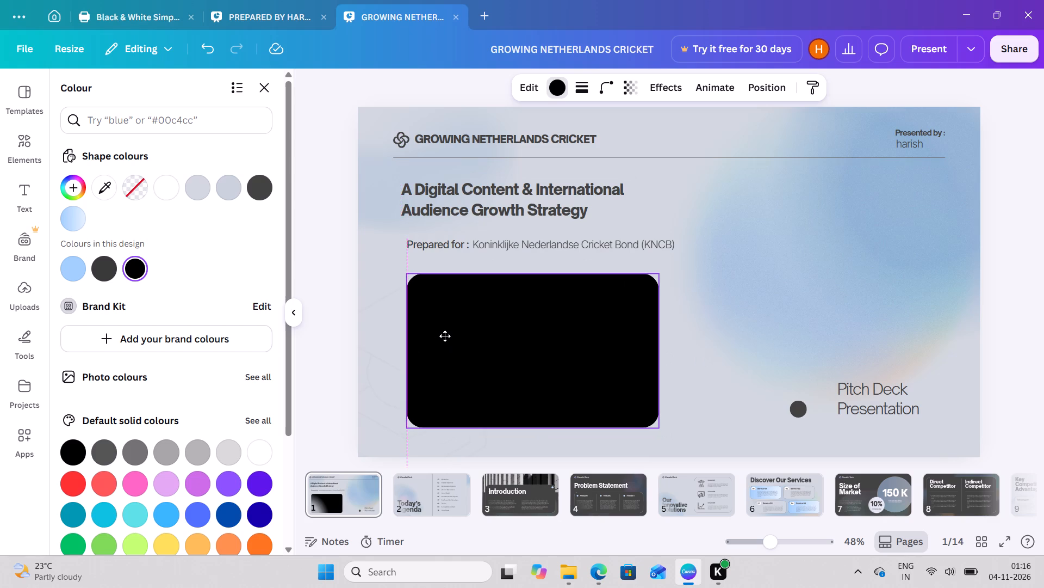
pyautogui.moveTo(445, 336); pyautogui.dragTo(445, 340)
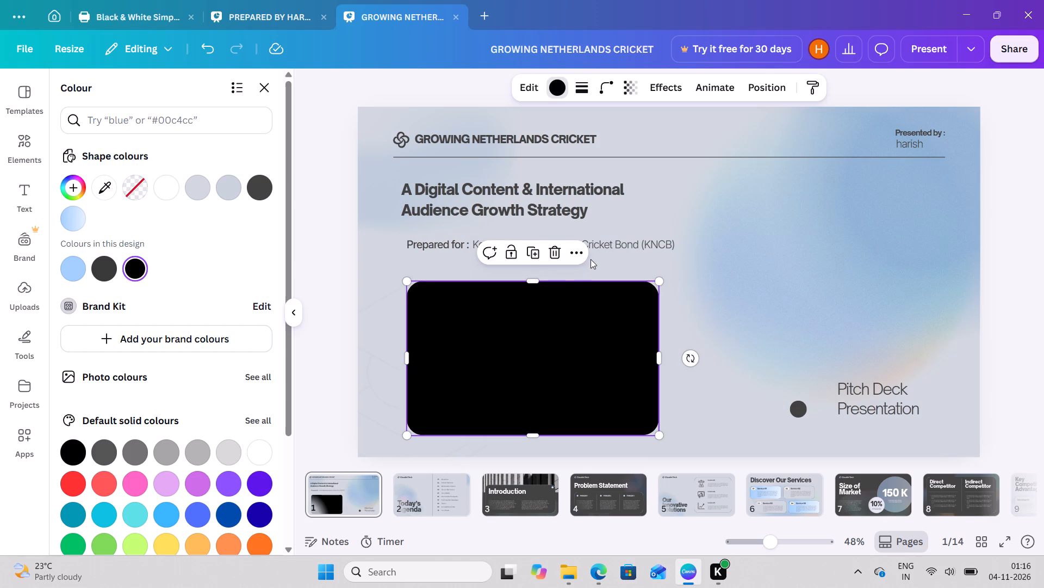
# Convert the black rounded rectangle into an image frame.
pyautogui.click(575, 250)
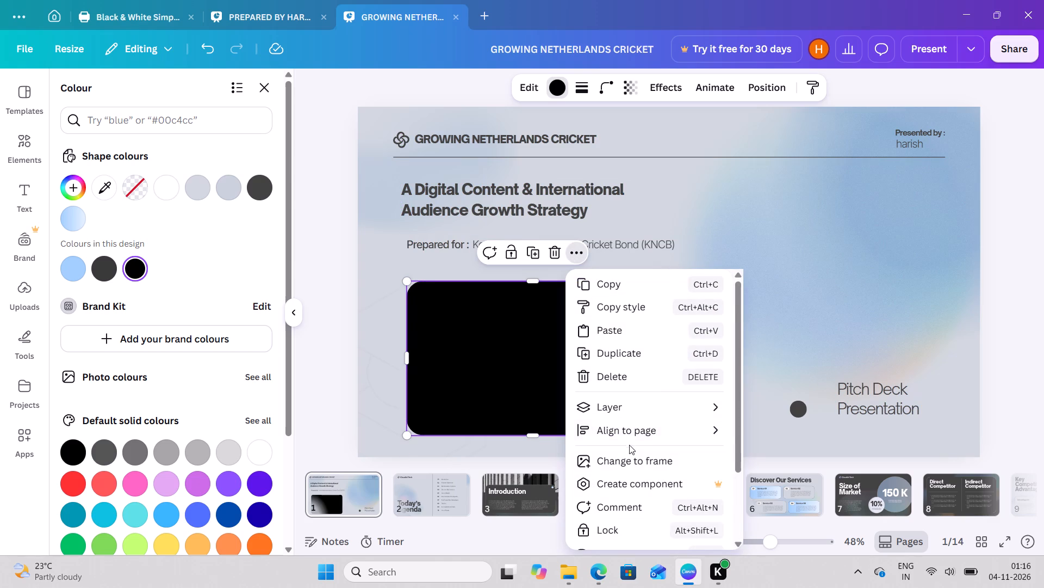
pyautogui.click(627, 463)
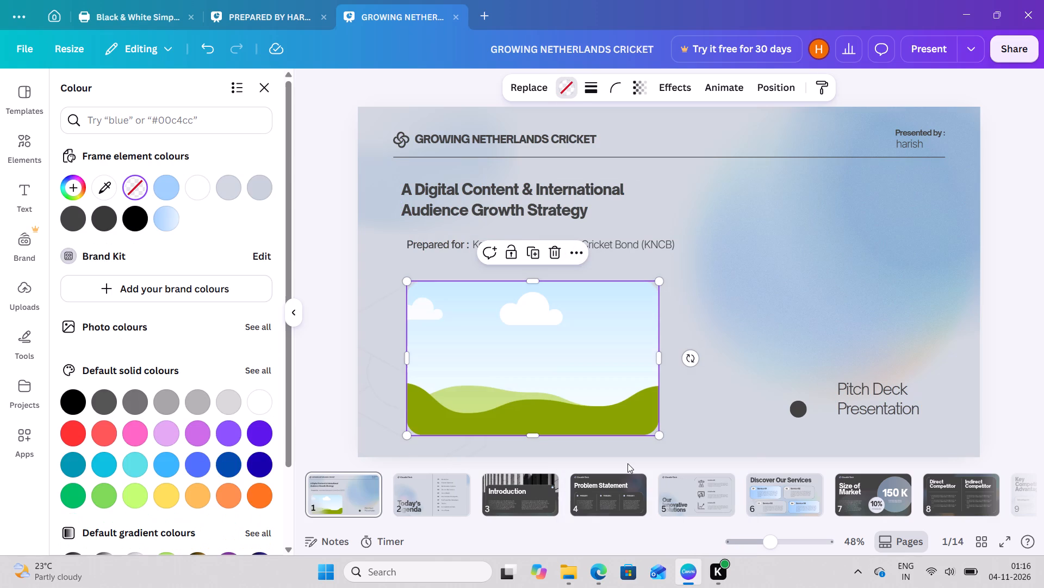
# Delete the dark dot beside the "Pitch Deck Presentation" text on the cover.
pyautogui.click(889, 395)
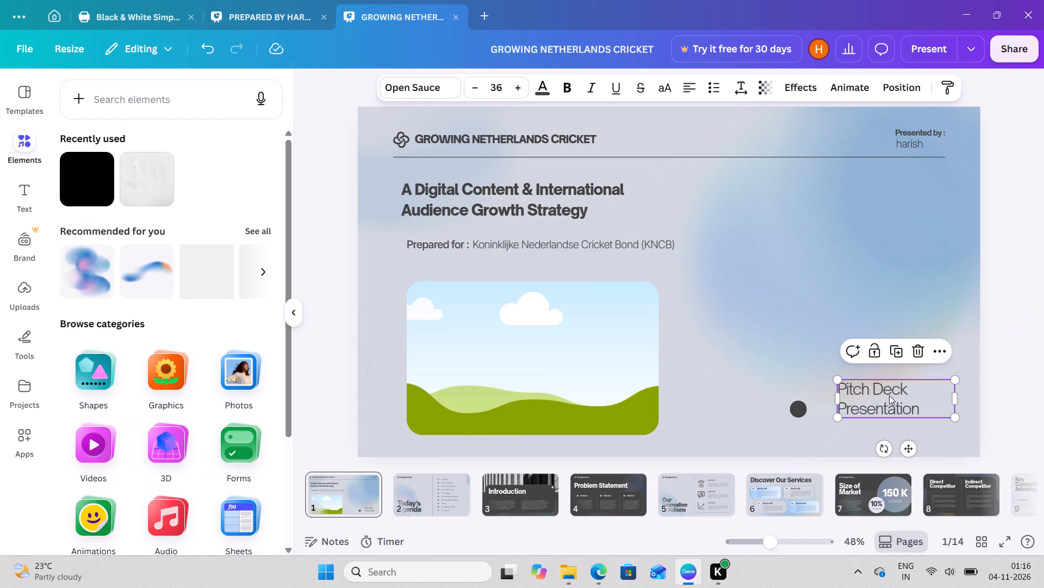
pyautogui.click(799, 411)
pyautogui.click(822, 376)
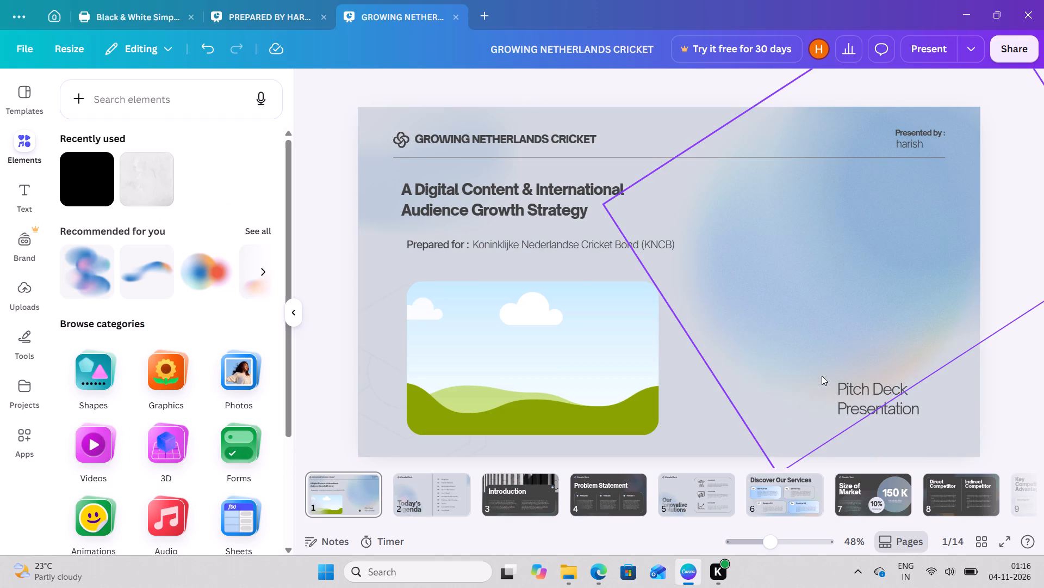
pyautogui.click(874, 407)
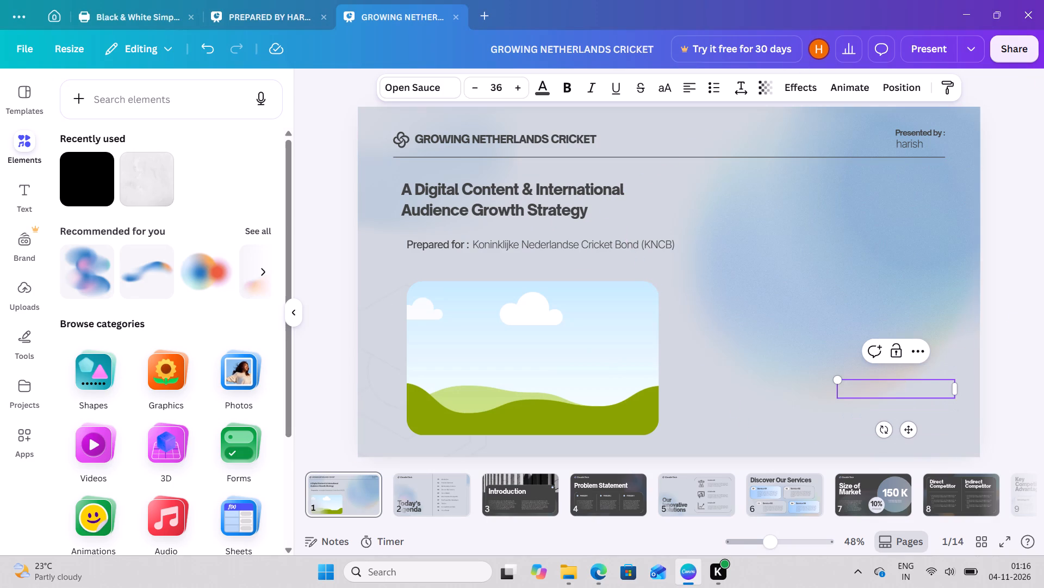
pyautogui.hotkey('ctrl', 'v')
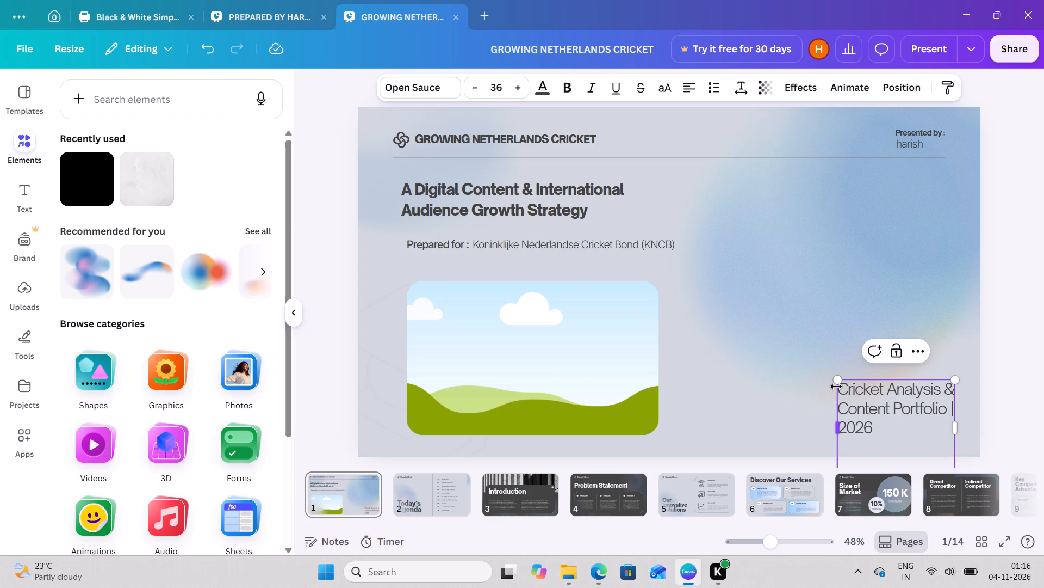
# Widen the "Cricket Analysis & Content Portfolio | 2026" text box so its text wraps onto two lines.
pyautogui.moveTo(836, 387); pyautogui.dragTo(772, 388)
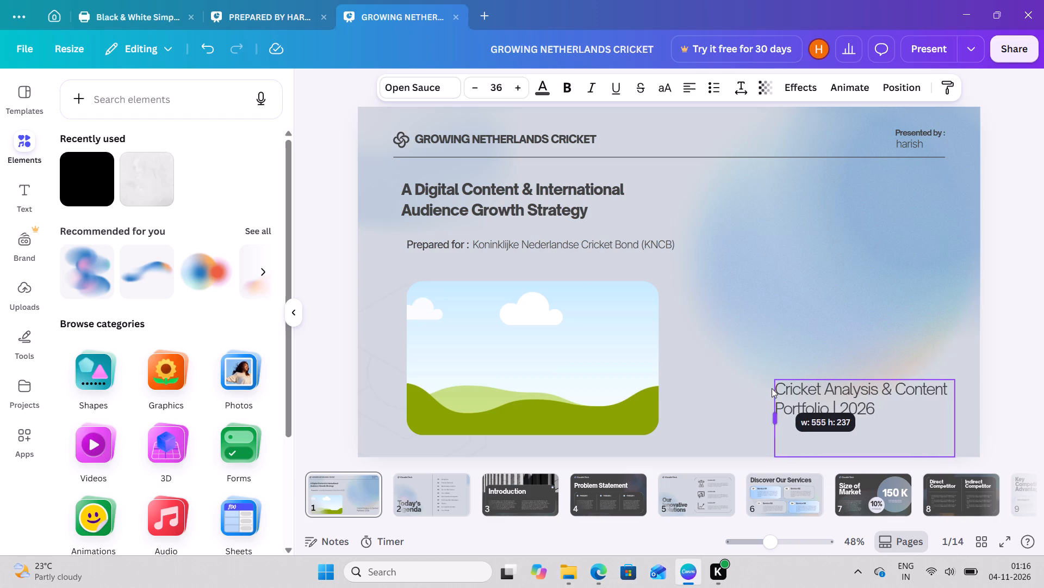
pyautogui.moveTo(772, 388); pyautogui.dragTo(760, 390)
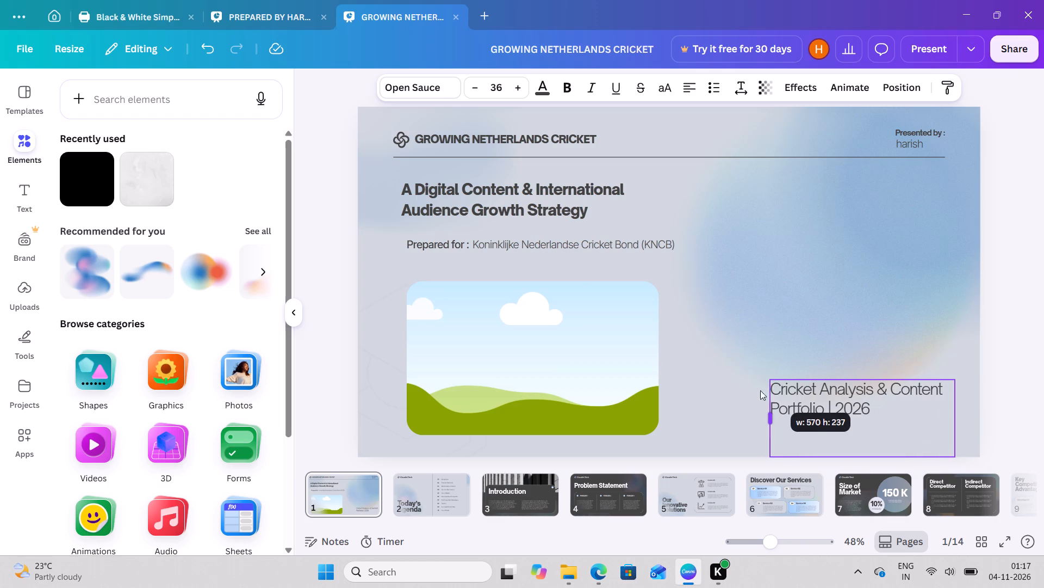
pyautogui.moveTo(760, 390); pyautogui.dragTo(794, 394)
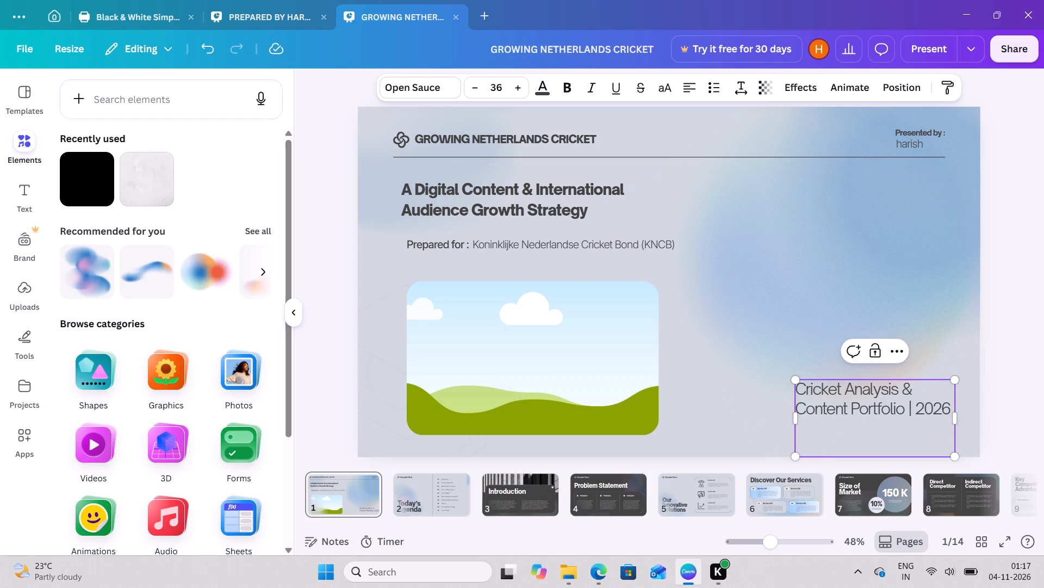
pyautogui.moveTo(896, 424); pyautogui.dragTo(910, 446)
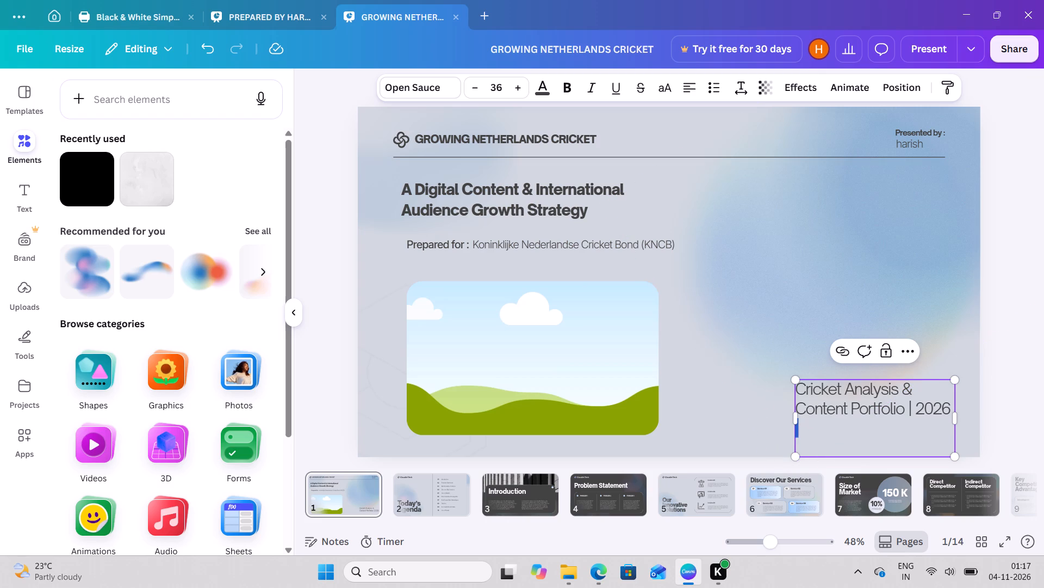
pyautogui.click(967, 406)
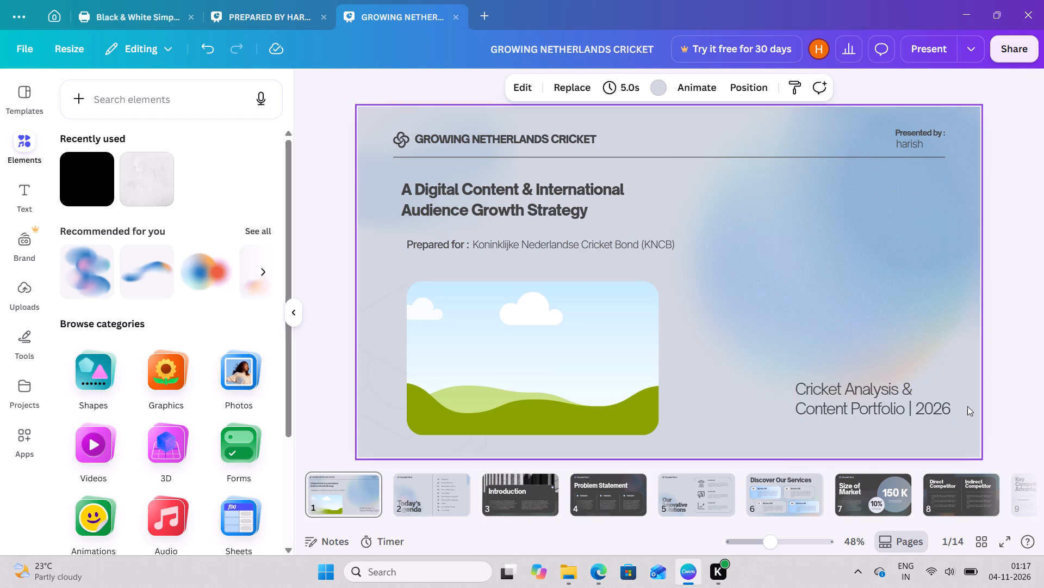
# Shrink the "Cricket Analysis & Content Portfolio | 2026" text to about size 28.1 and place it near the cover's lower-right corner.
pyautogui.moveTo(922, 416); pyautogui.dragTo(936, 438)
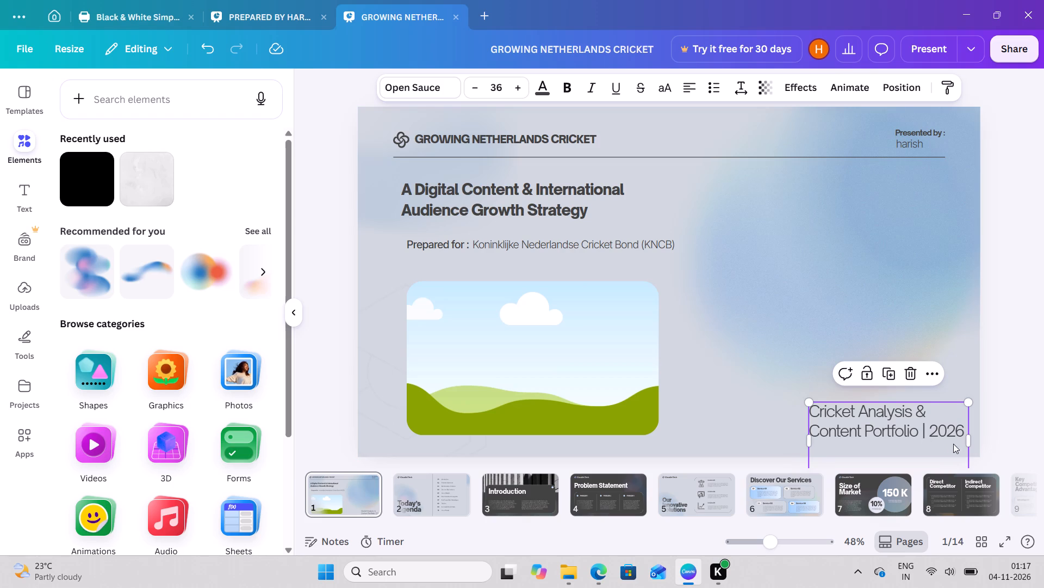
pyautogui.moveTo(912, 437); pyautogui.dragTo(879, 412)
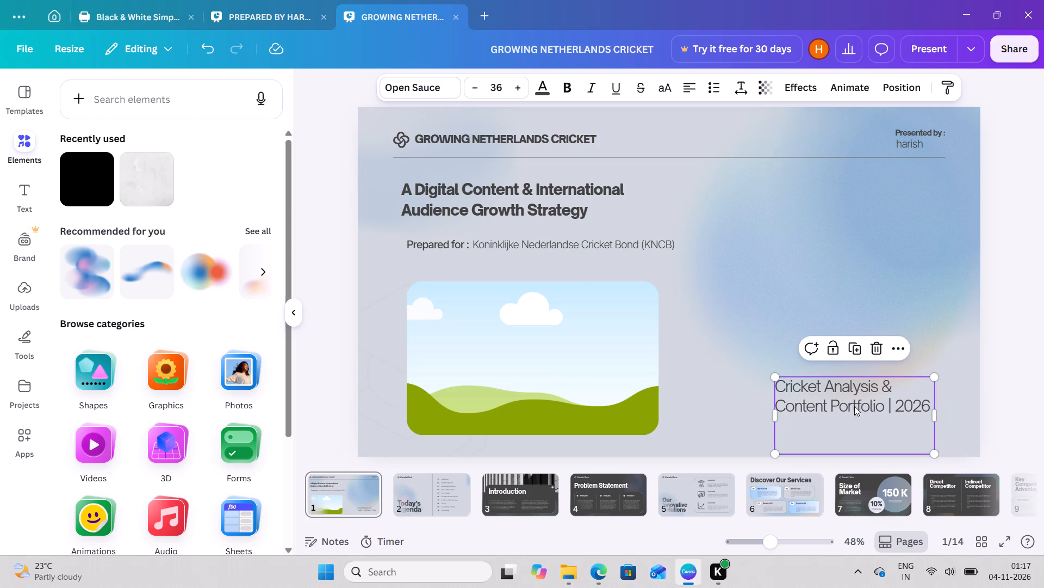
pyautogui.moveTo(770, 379); pyautogui.dragTo(804, 394)
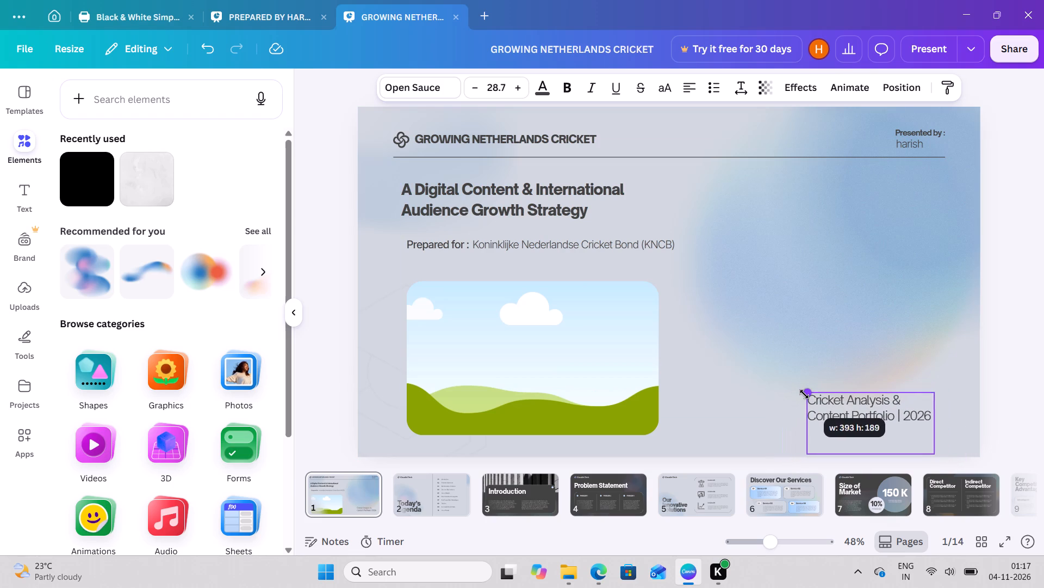
pyautogui.moveTo(804, 394); pyautogui.dragTo(805, 394)
pyautogui.click(864, 433)
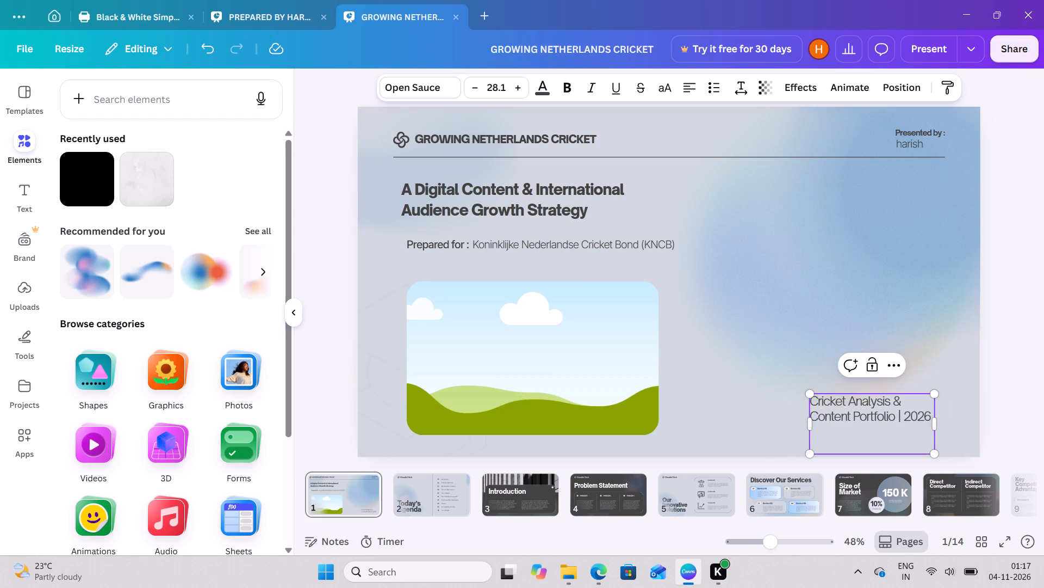
pyautogui.click(956, 402)
pyautogui.click(880, 431)
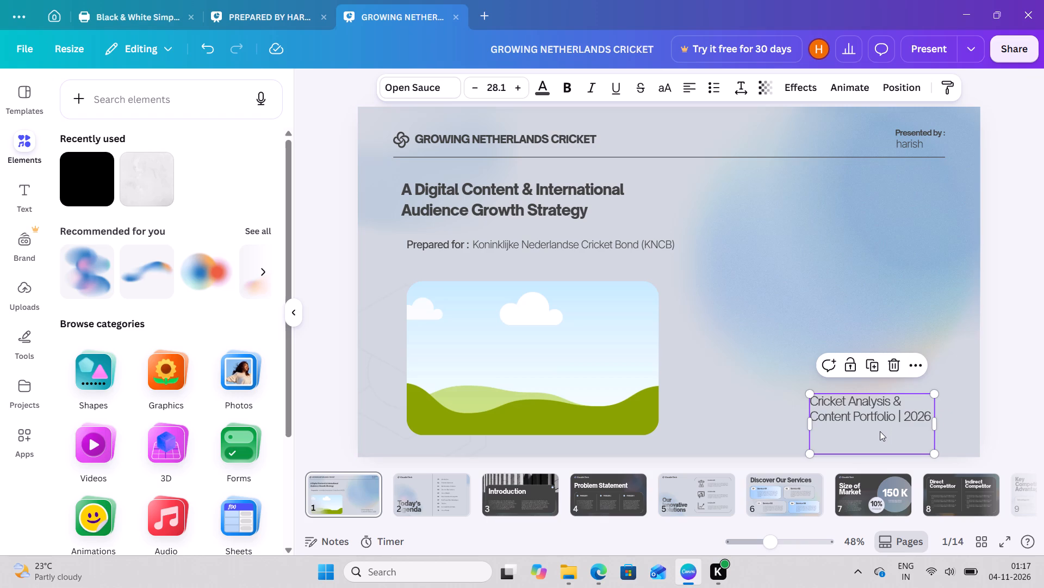
pyautogui.moveTo(880, 431); pyautogui.dragTo(909, 443)
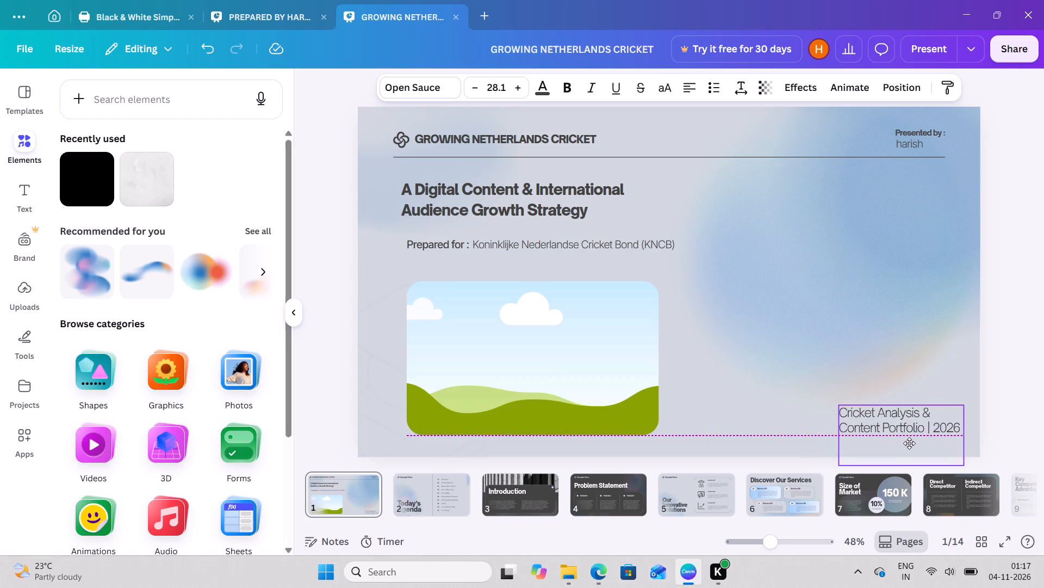
pyautogui.moveTo(909, 443); pyautogui.dragTo(912, 443)
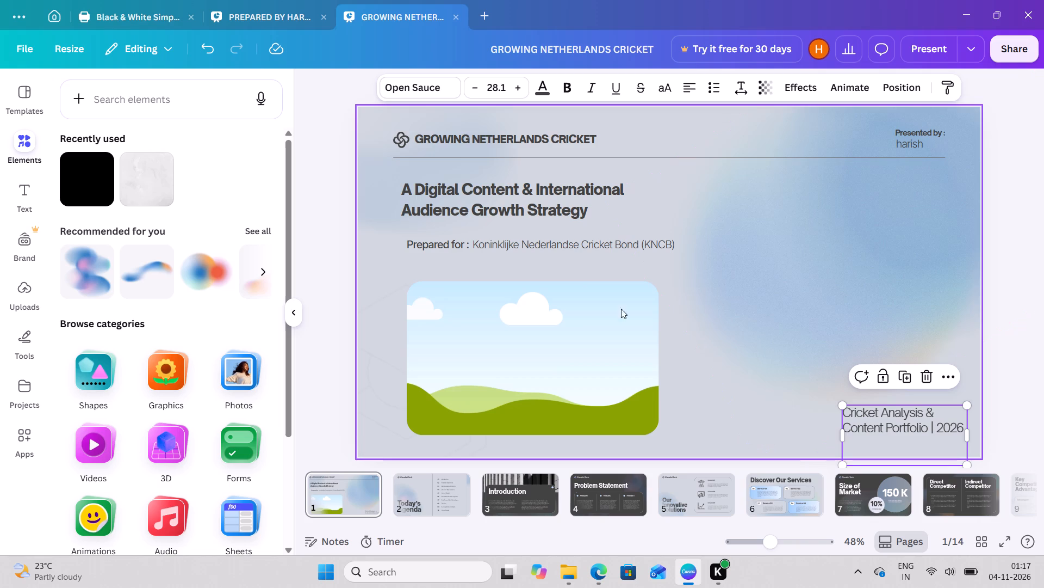
# Delete the knot logo beside the "GROWING NETHERLANDS CRICKET" heading on the cover.
pyautogui.click(407, 139)
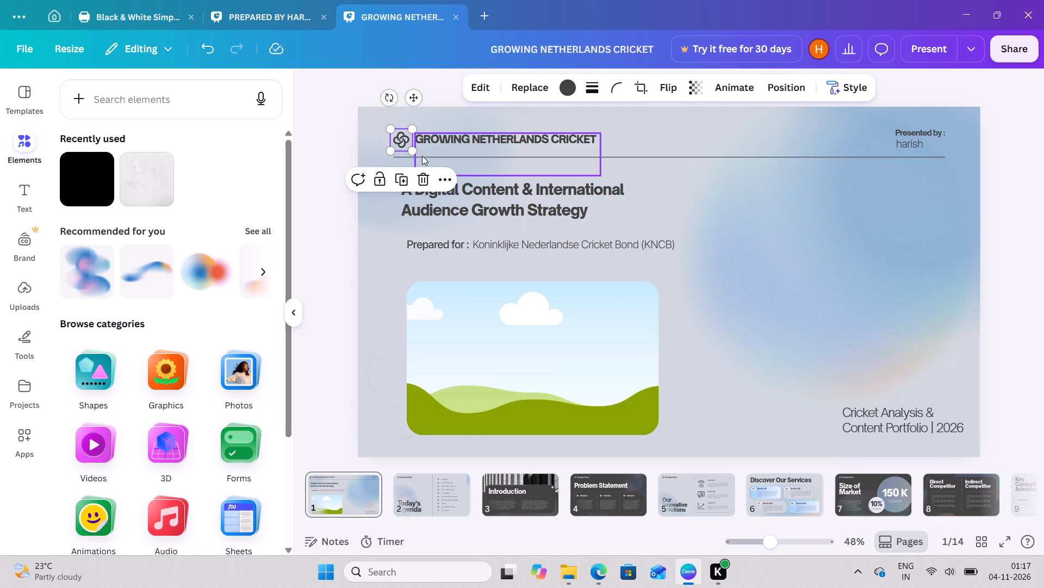
pyautogui.click(422, 173)
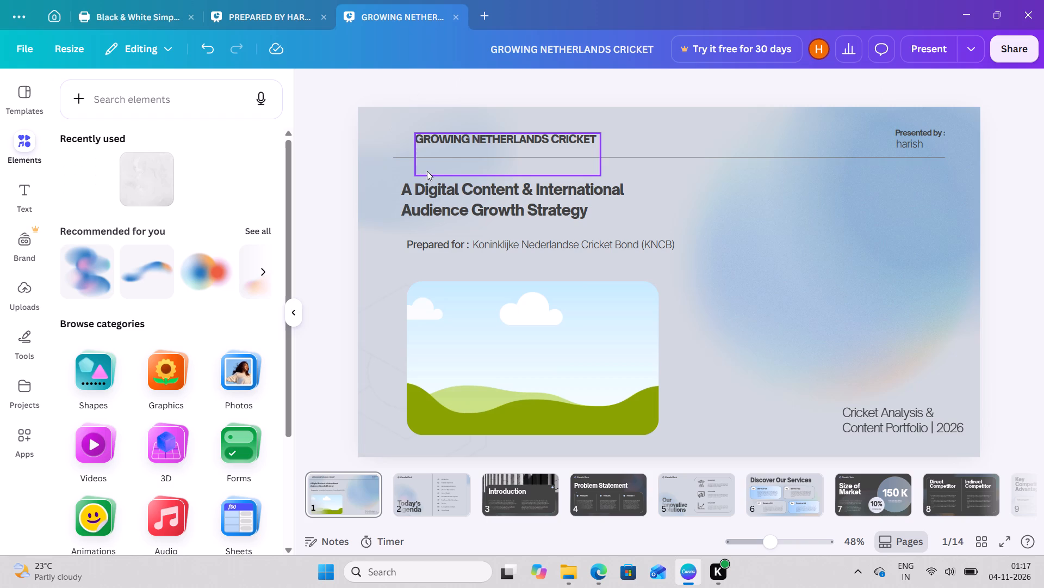
# Move the "GROWING NETHERLANDS CRICKET" heading to line up with the left edge of the subtitle below the divider line.
pyautogui.hscroll(-2, 427, 171)
pyautogui.moveTo(427, 171); pyautogui.dragTo(408, 173)
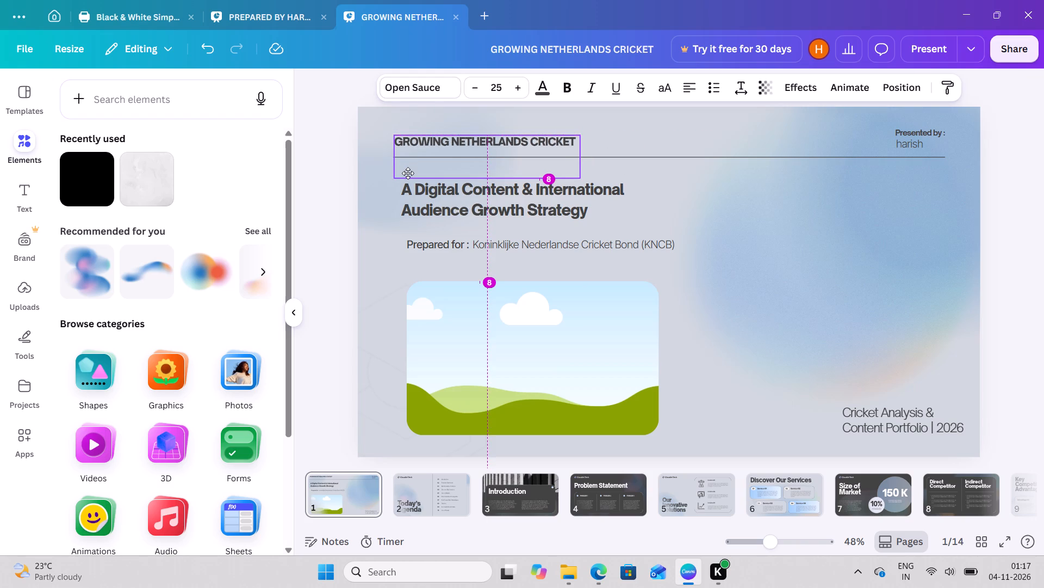
pyautogui.moveTo(408, 173); pyautogui.dragTo(412, 175)
pyautogui.click(322, 161)
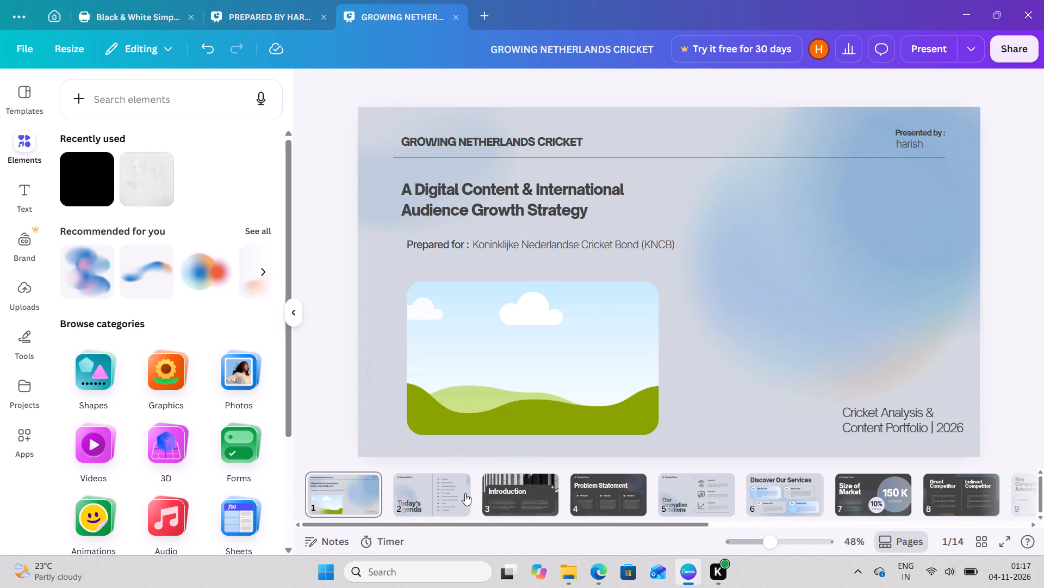
pyautogui.click(440, 498)
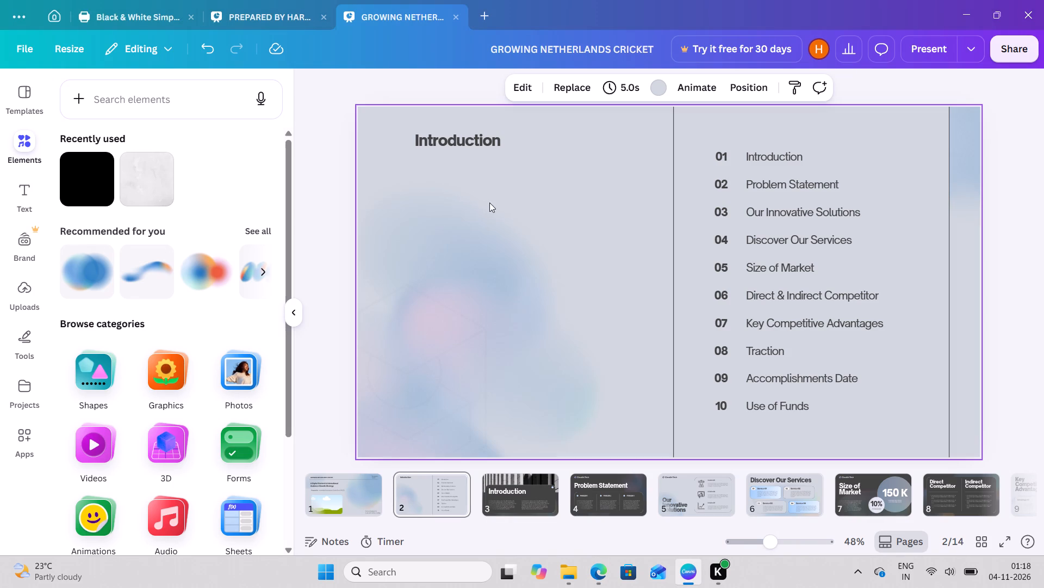
pyautogui.click(293, 316)
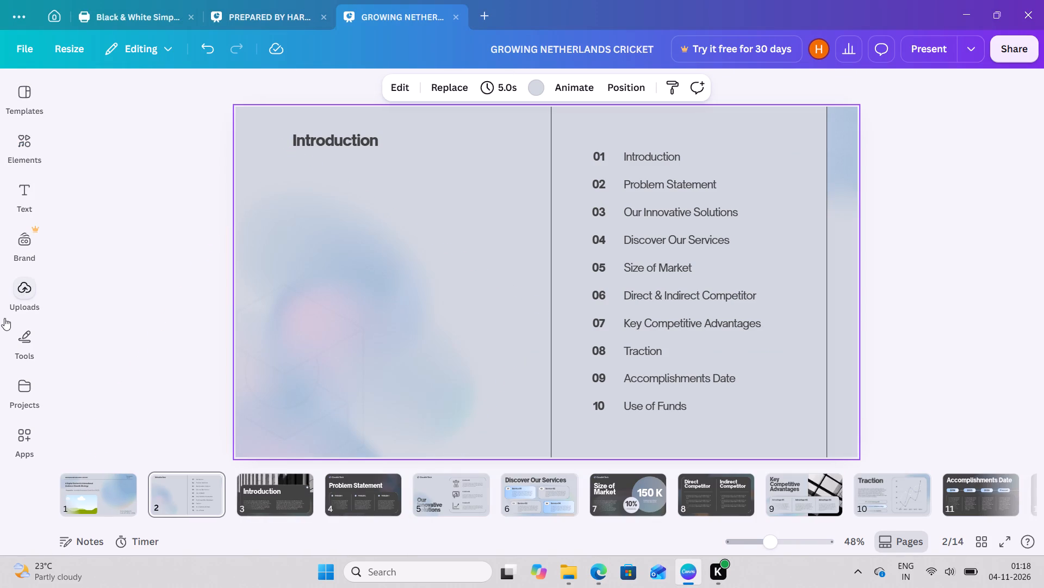
pyautogui.click(28, 335)
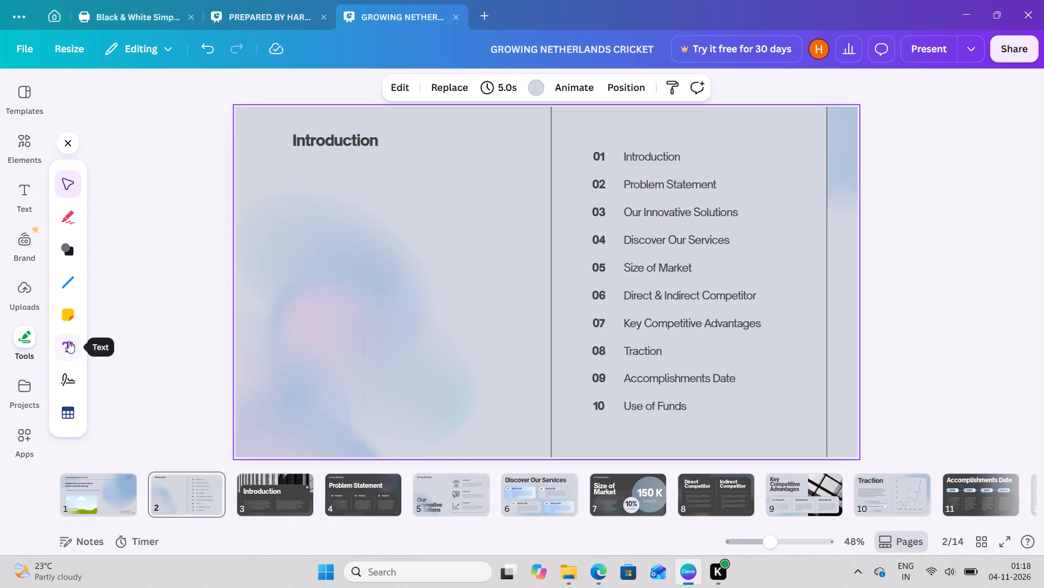
pyautogui.click(69, 341)
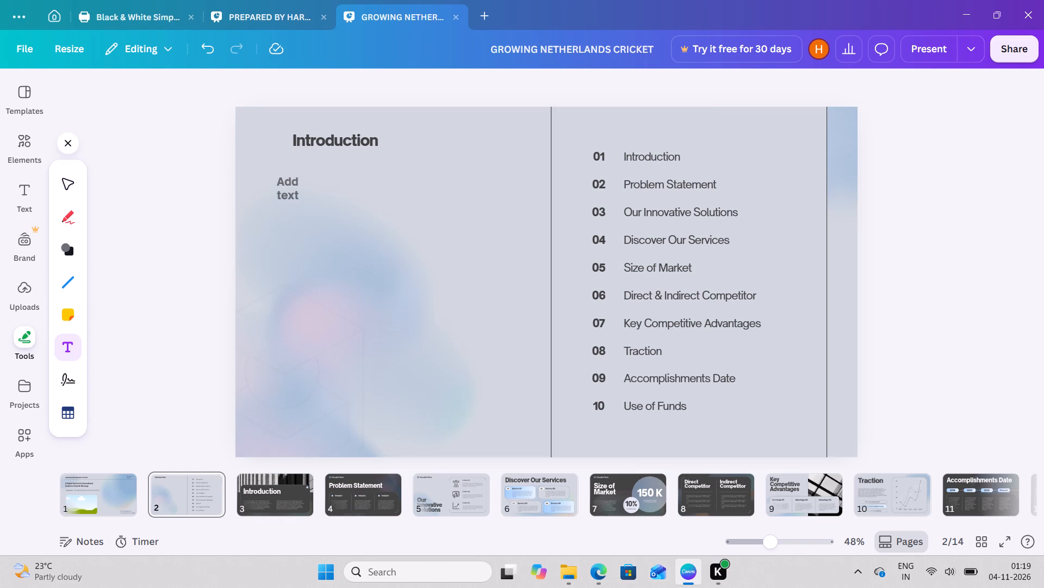
pyautogui.click(277, 175)
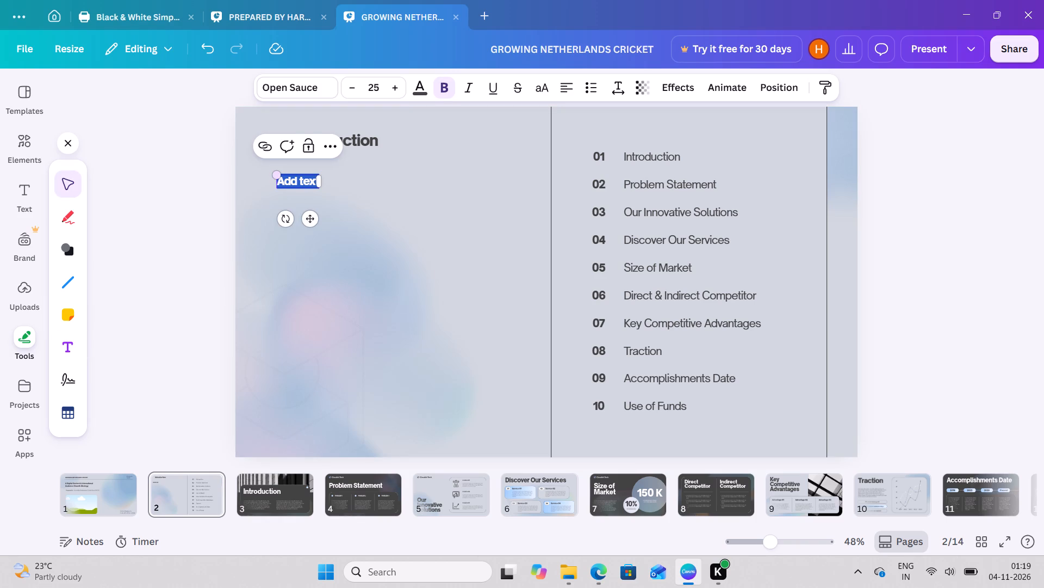
pyautogui.press('BackSpace')
pyautogui.hotkey('ctrl', 'v')
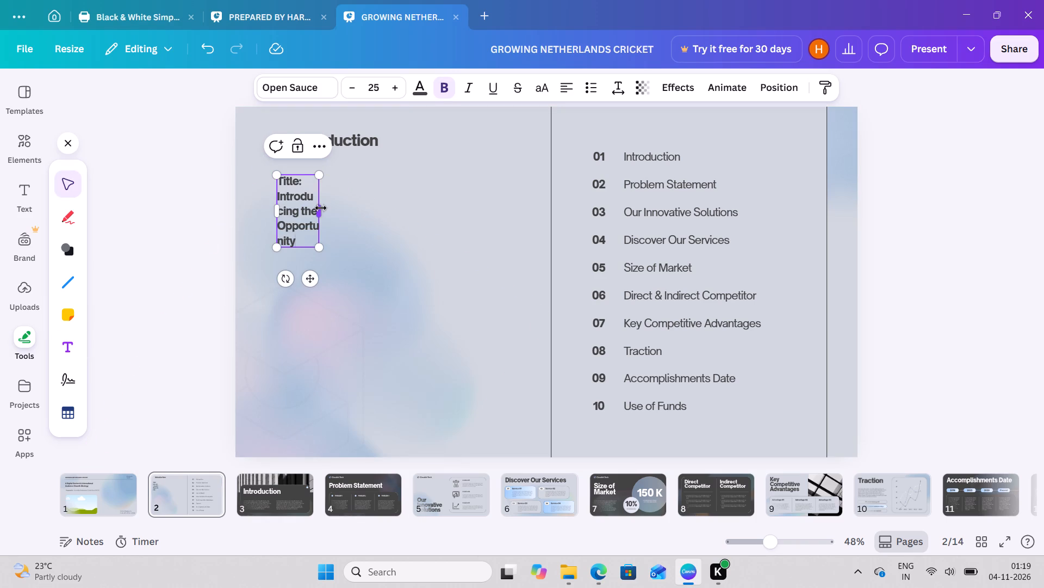
# Widen the "Title: Introducing the Opportunity" text box so its text fits on one line.
pyautogui.moveTo(321, 208); pyautogui.dragTo(436, 185)
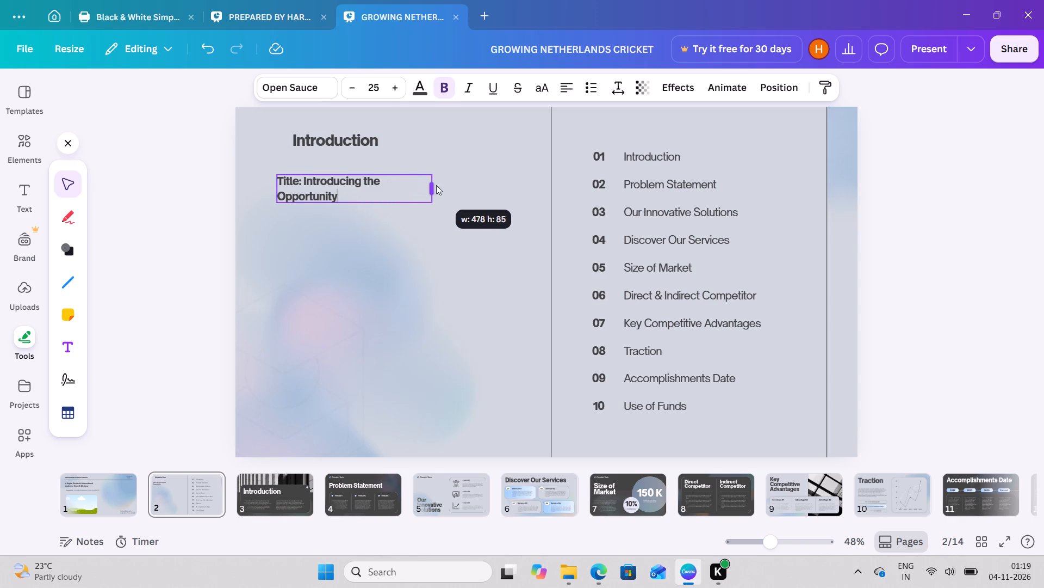
pyautogui.moveTo(436, 185); pyautogui.dragTo(457, 180)
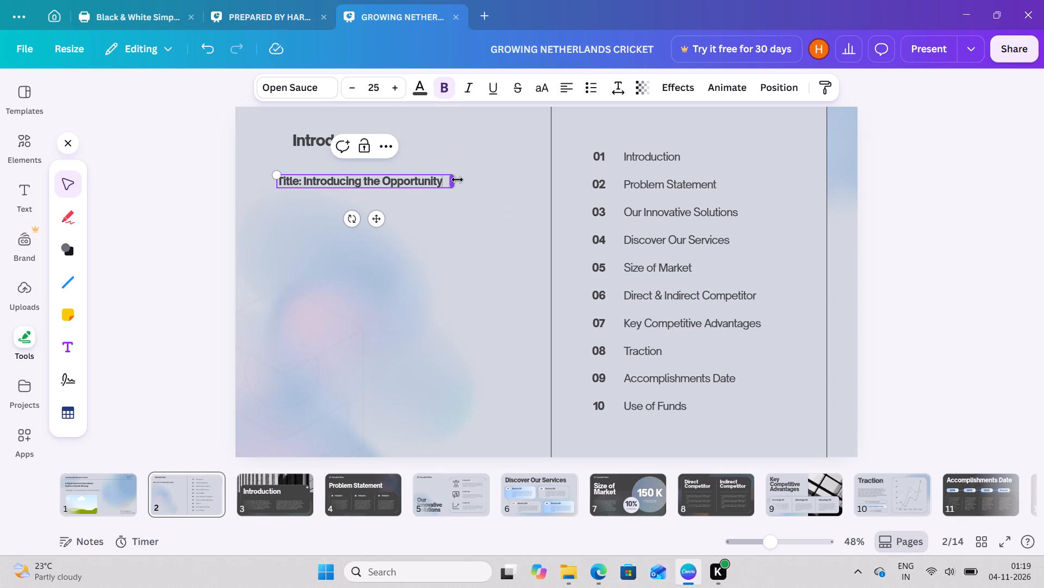
pyautogui.hscroll(-1, 457, 180)
pyautogui.click(492, 201)
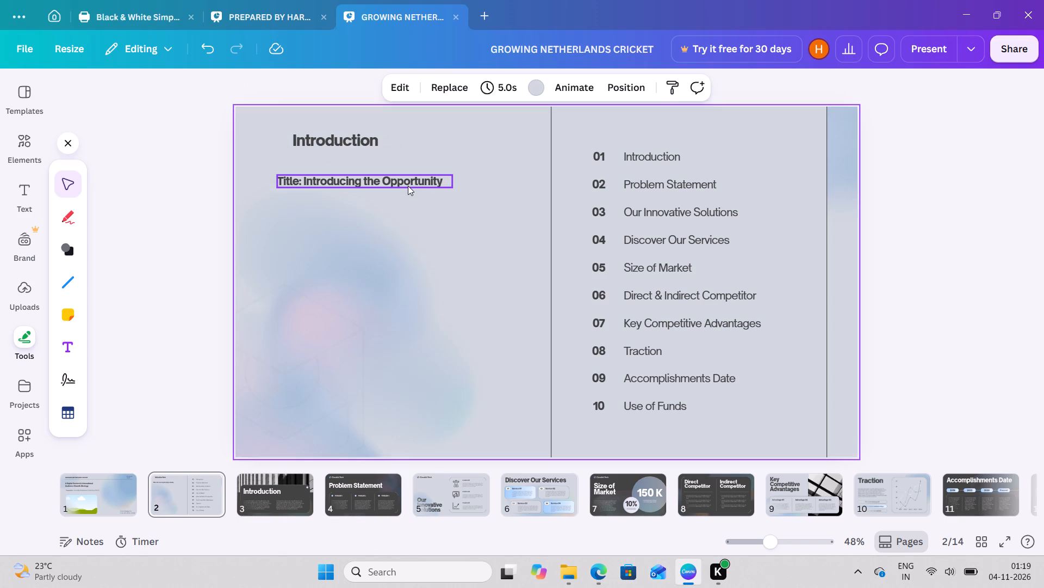
pyautogui.click(408, 186)
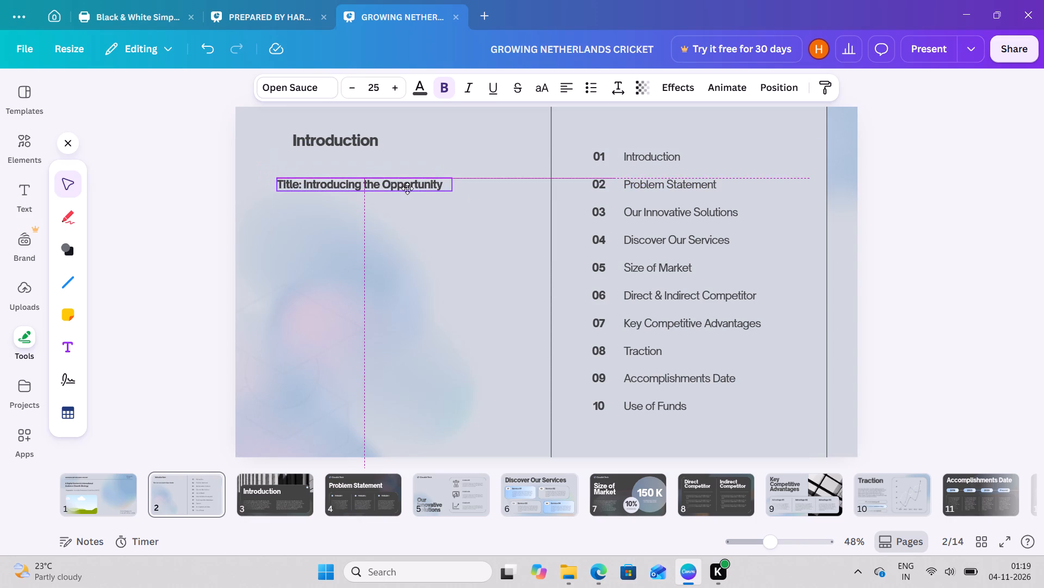
# Enlarge the "Introduction" header to size 40.9 and place it nearer the upper-left corner of page 2.
pyautogui.click(317, 130)
pyautogui.moveTo(317, 130); pyautogui.dragTo(291, 125)
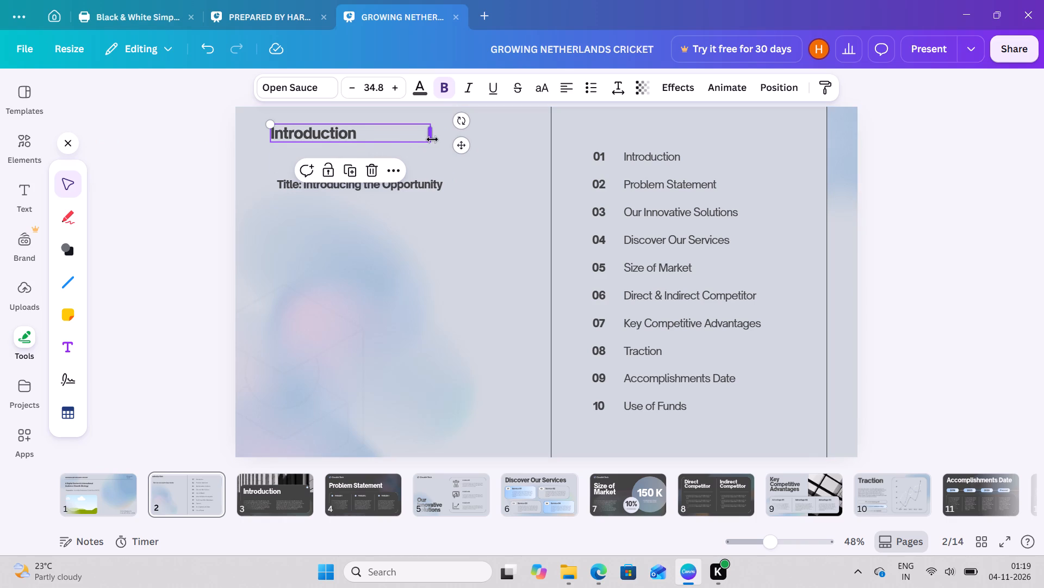
pyautogui.moveTo(432, 145); pyautogui.dragTo(446, 156)
pyautogui.moveTo(446, 156); pyautogui.dragTo(457, 180)
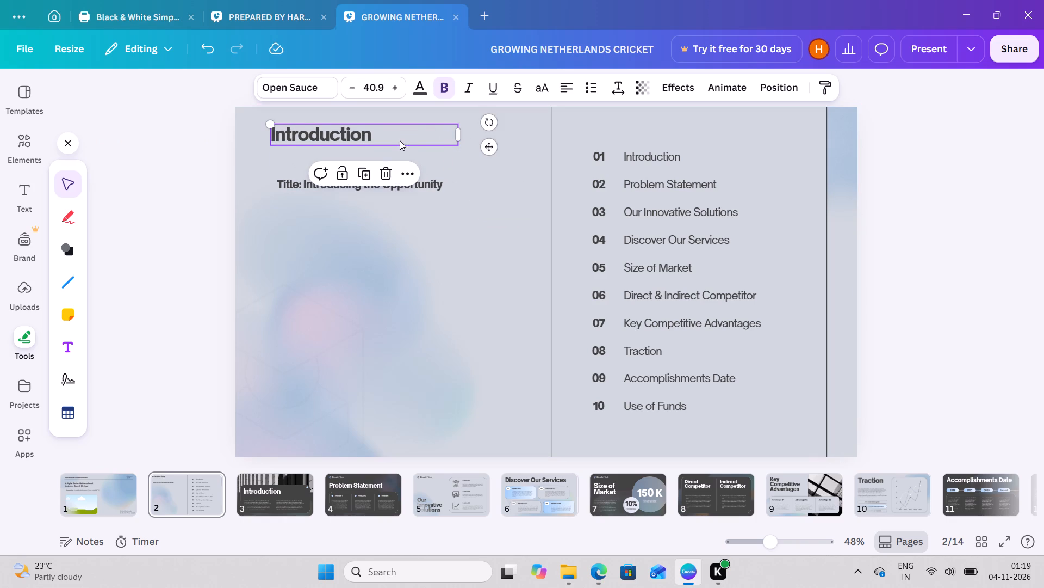
pyautogui.moveTo(400, 140); pyautogui.dragTo(388, 142)
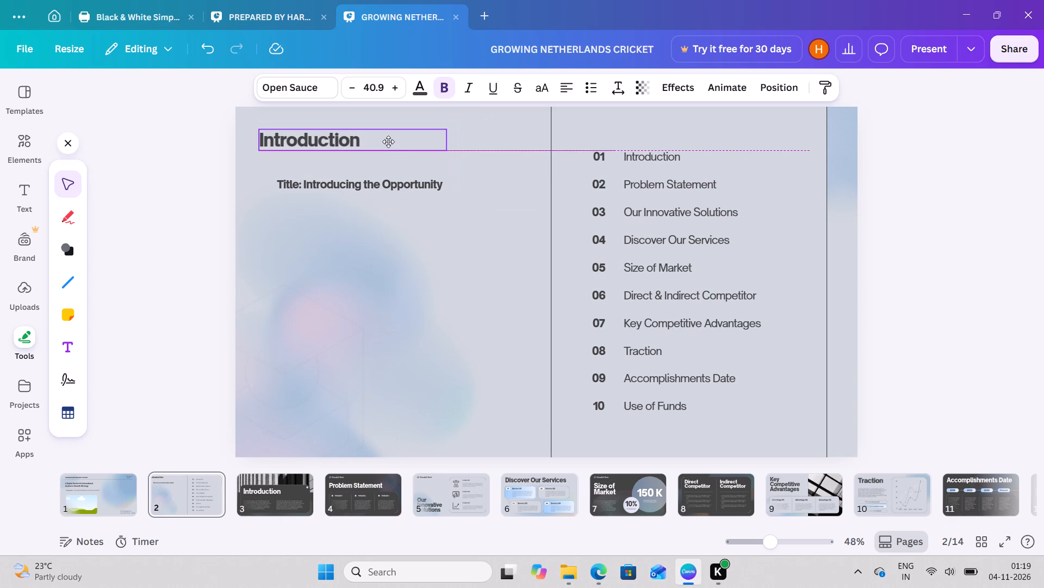
pyautogui.moveTo(388, 142); pyautogui.dragTo(386, 136)
# Move the "Title: Introducing the Opportunity" line slightly up and left, closer to the "Introduction" header.
pyautogui.click(419, 182)
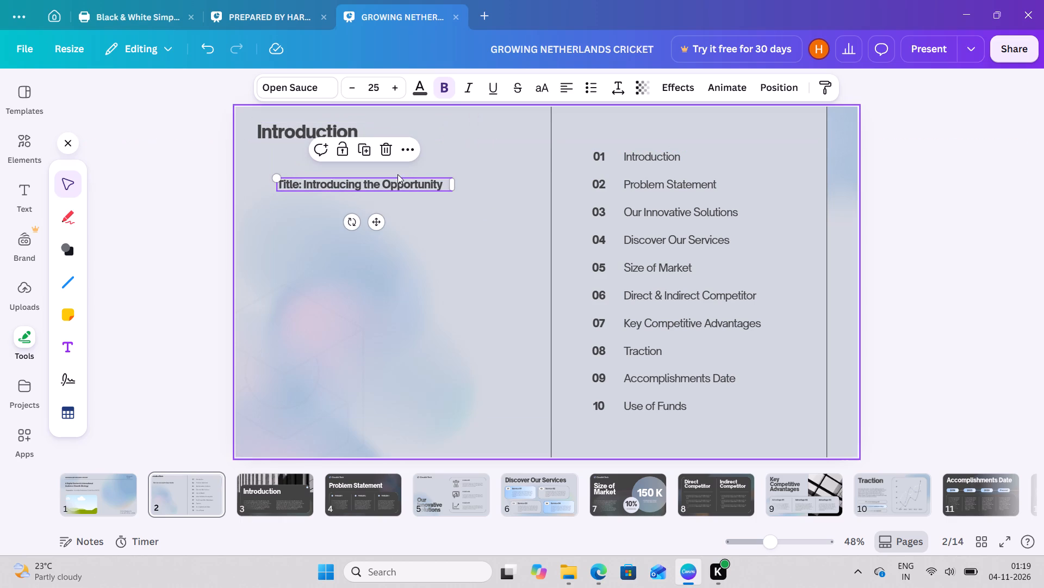
pyautogui.click(473, 233)
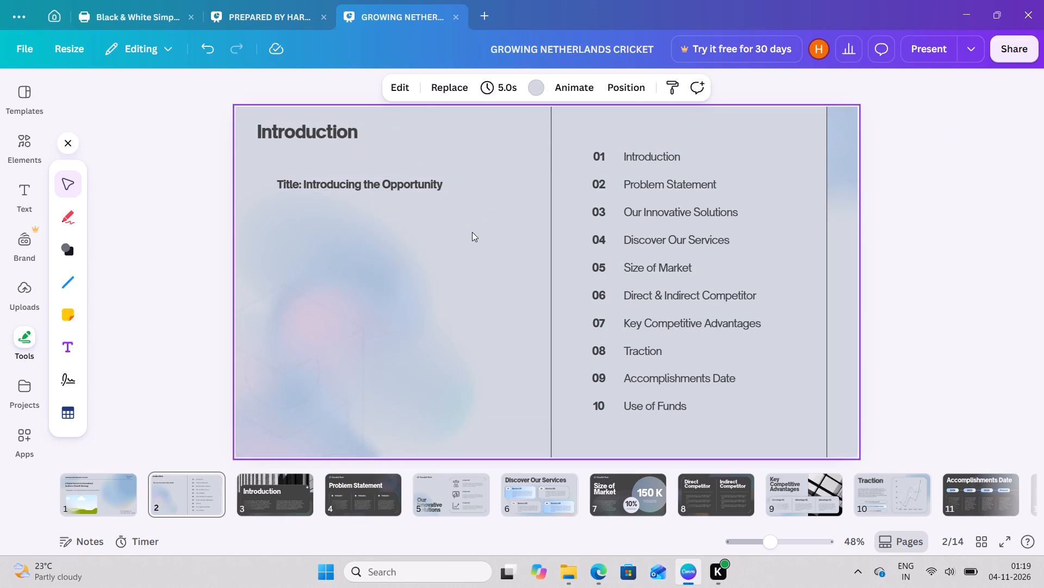
pyautogui.click(422, 189)
pyautogui.moveTo(422, 189); pyautogui.dragTo(409, 172)
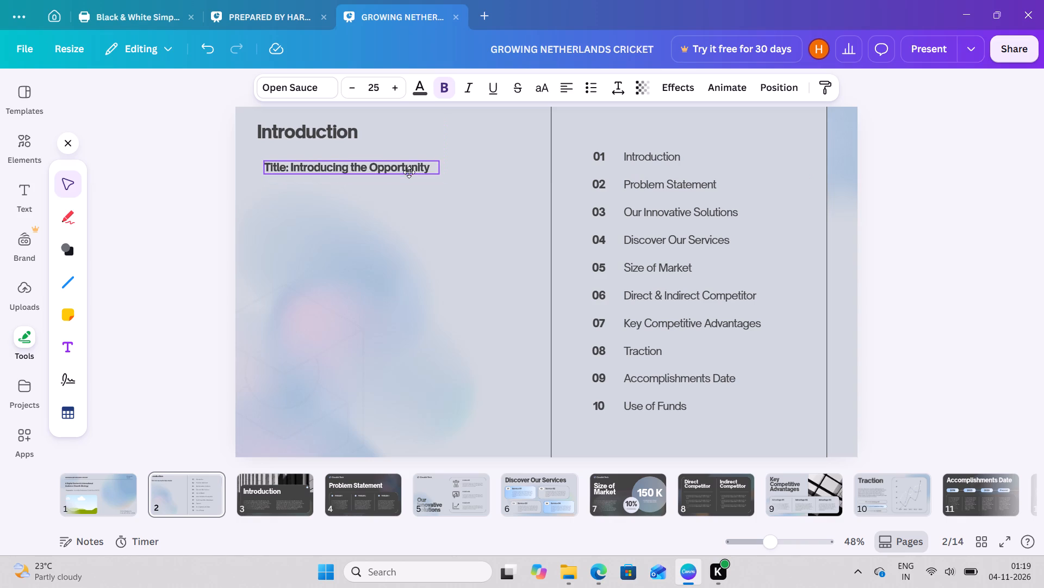
pyautogui.moveTo(409, 172); pyautogui.dragTo(417, 182)
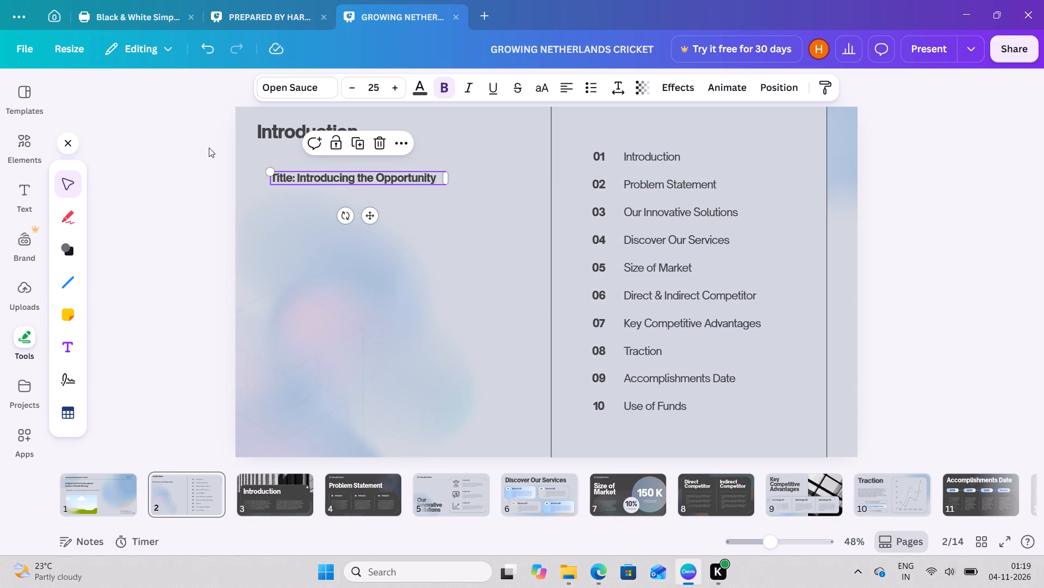
# Set the font of the "Title: Introducing the Opportunity" line to Inter Medium.
pyautogui.click(274, 89)
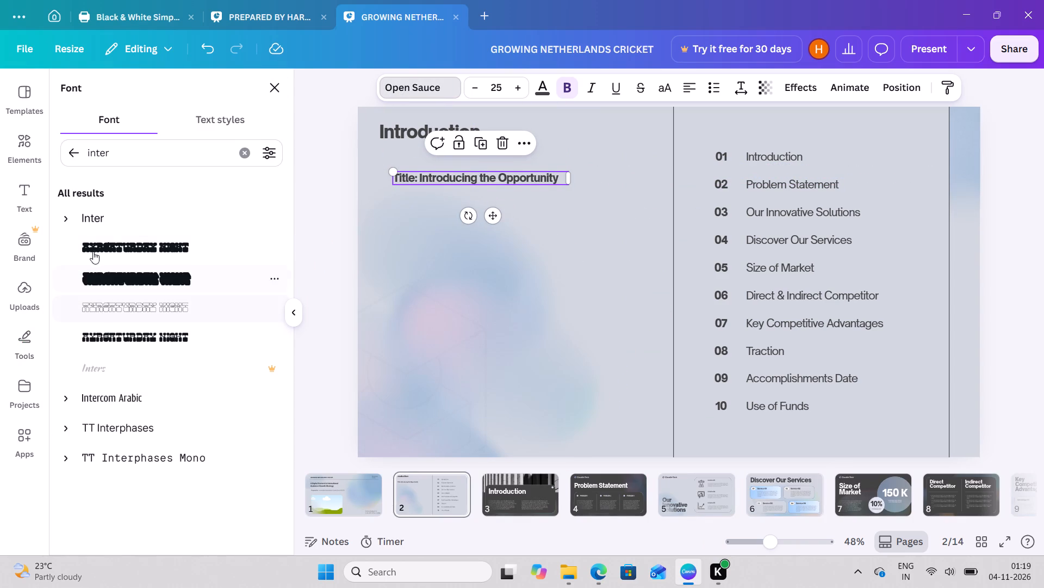
pyautogui.click(83, 211)
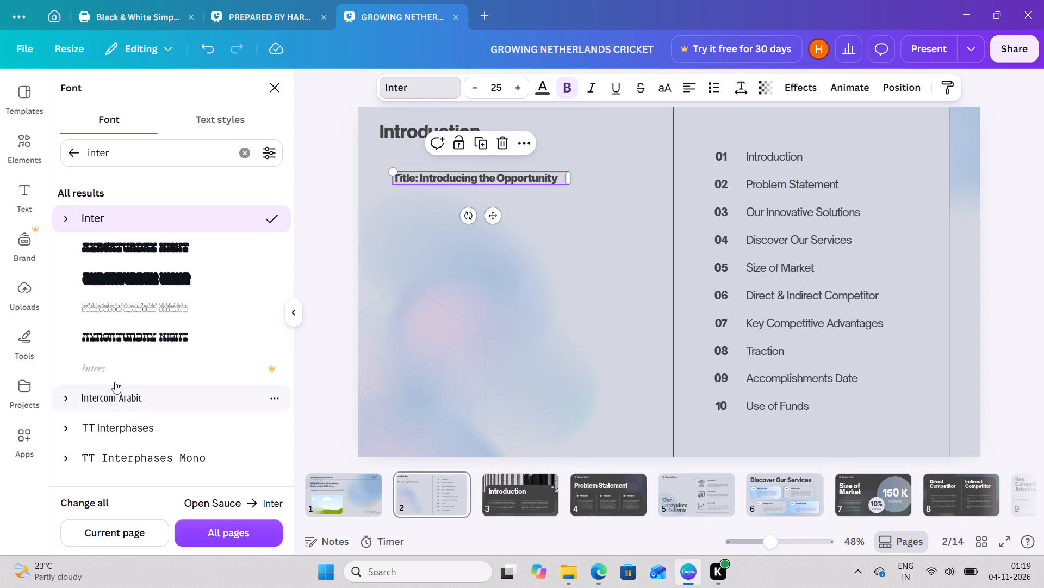
pyautogui.click(62, 210)
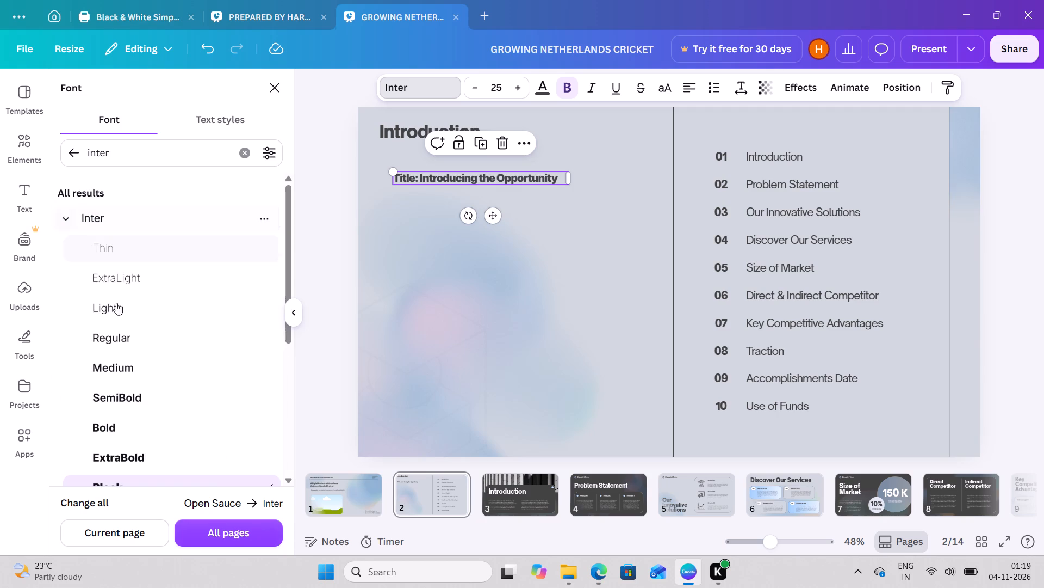
pyautogui.click(126, 369)
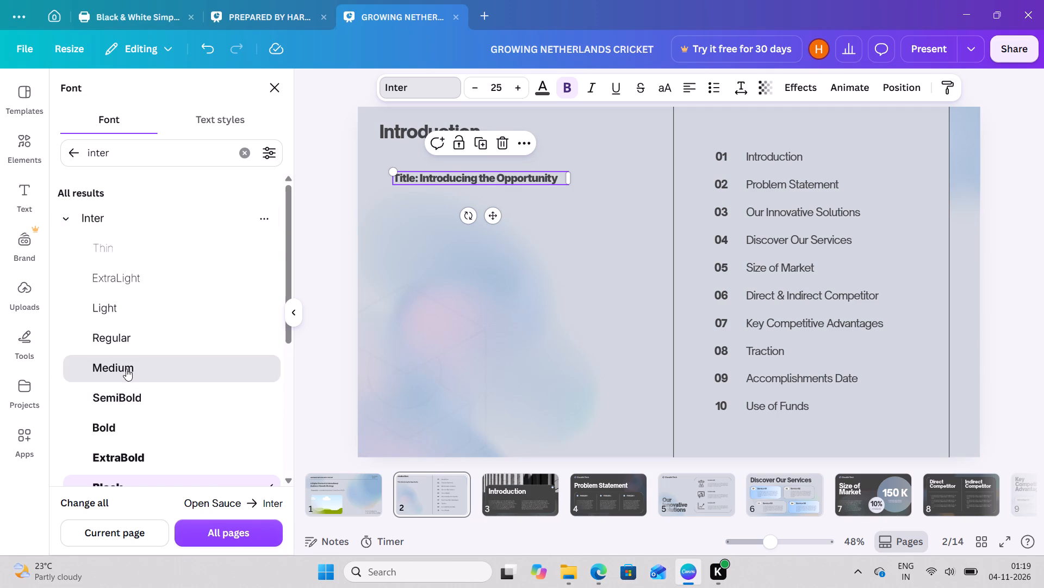
pyautogui.click(318, 286)
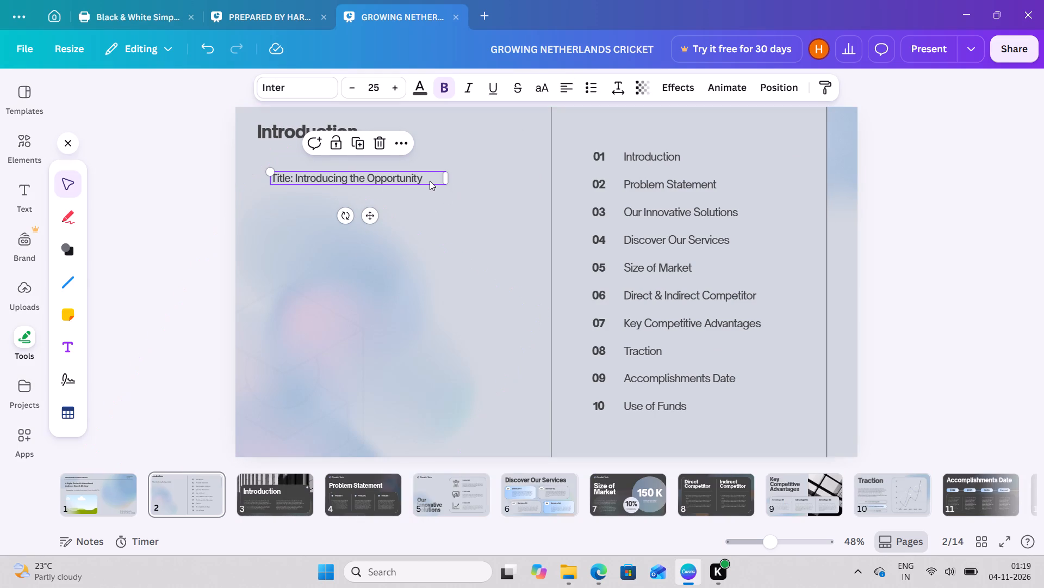
# Move the "Title: Introducing the Opportunity" line up to sit just beneath the "Introduction" header.
pyautogui.click(430, 181)
pyautogui.click(463, 209)
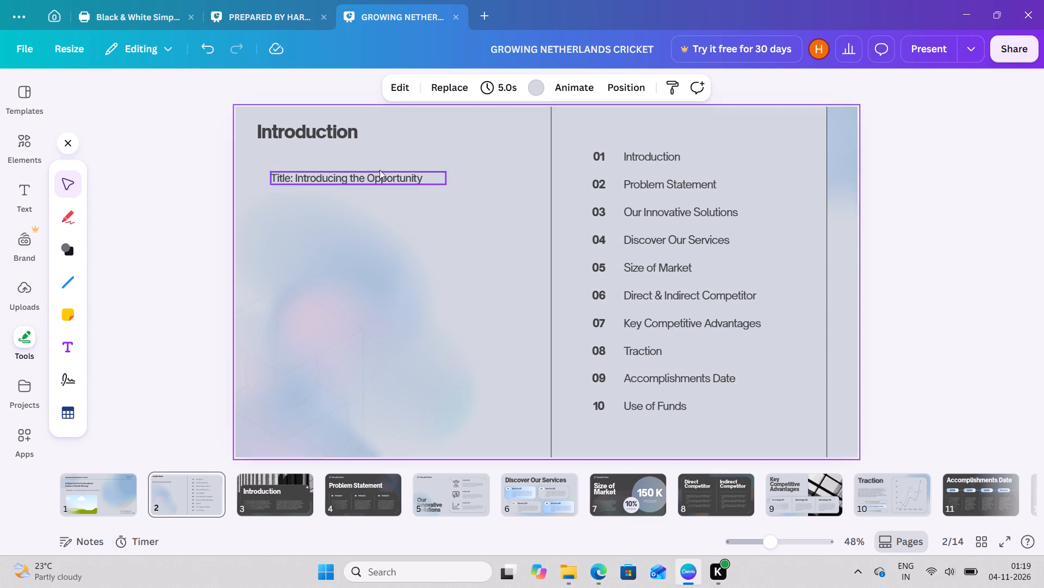
pyautogui.moveTo(378, 182); pyautogui.dragTo(379, 173)
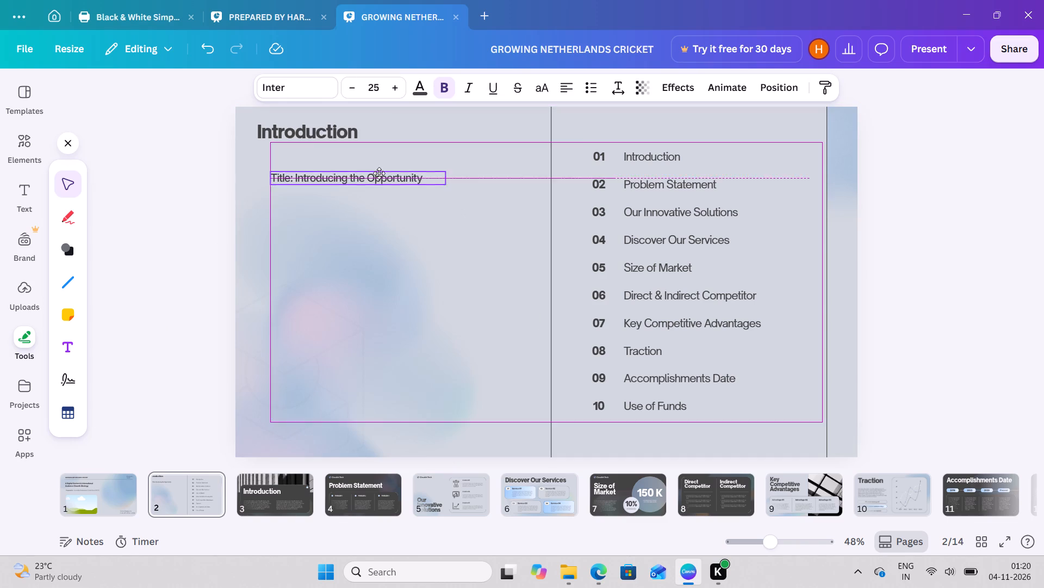
pyautogui.moveTo(379, 173); pyautogui.dragTo(381, 168)
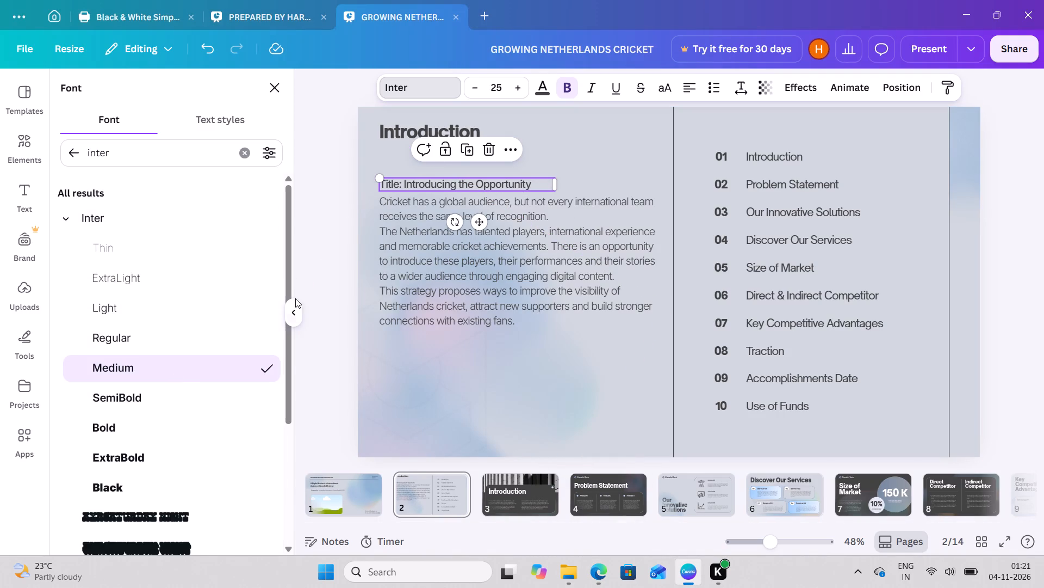
pyautogui.click(295, 315)
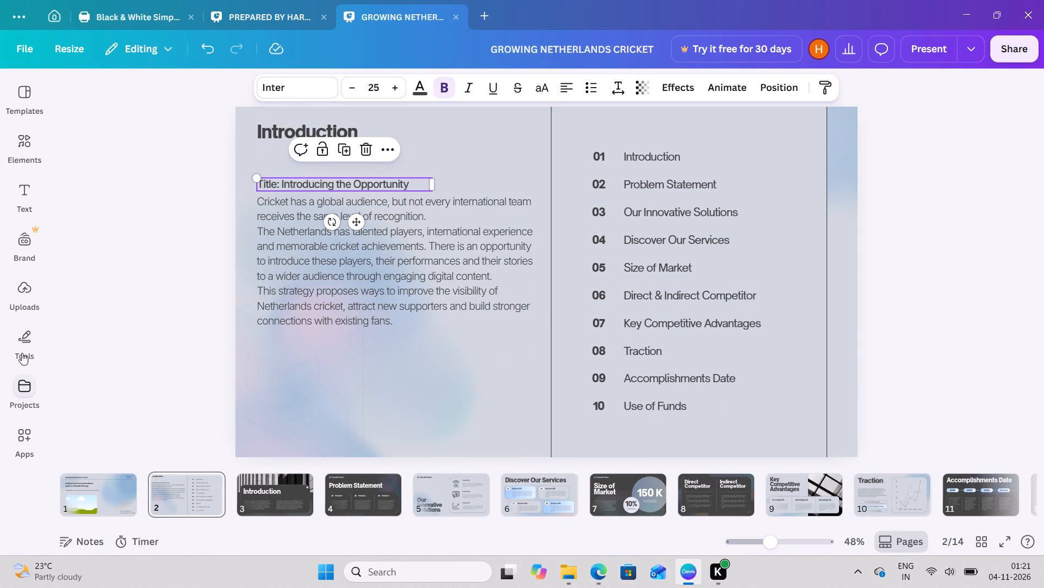
pyautogui.click(22, 351)
pyautogui.click(72, 347)
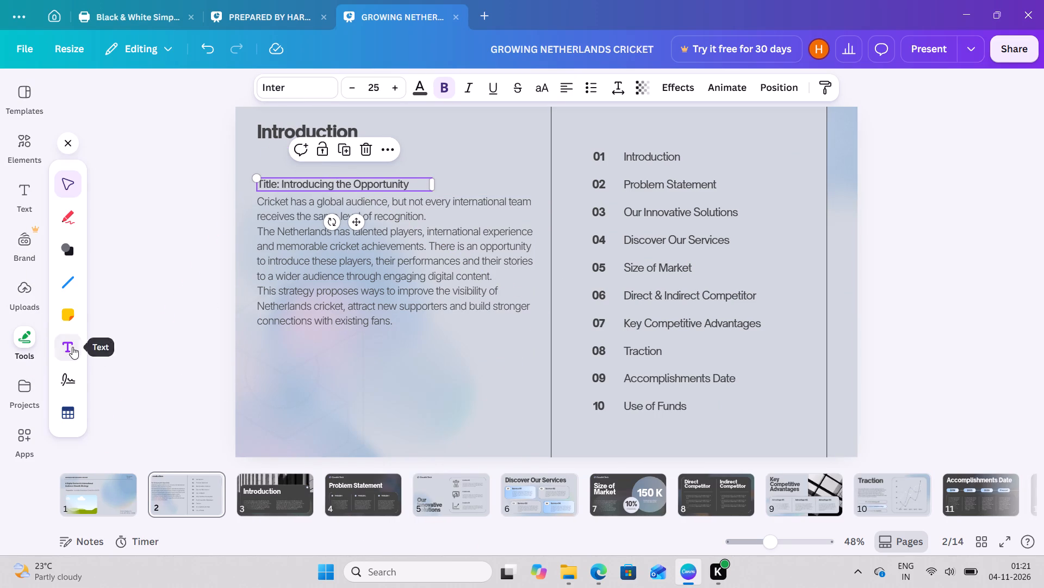
pyautogui.click(426, 407)
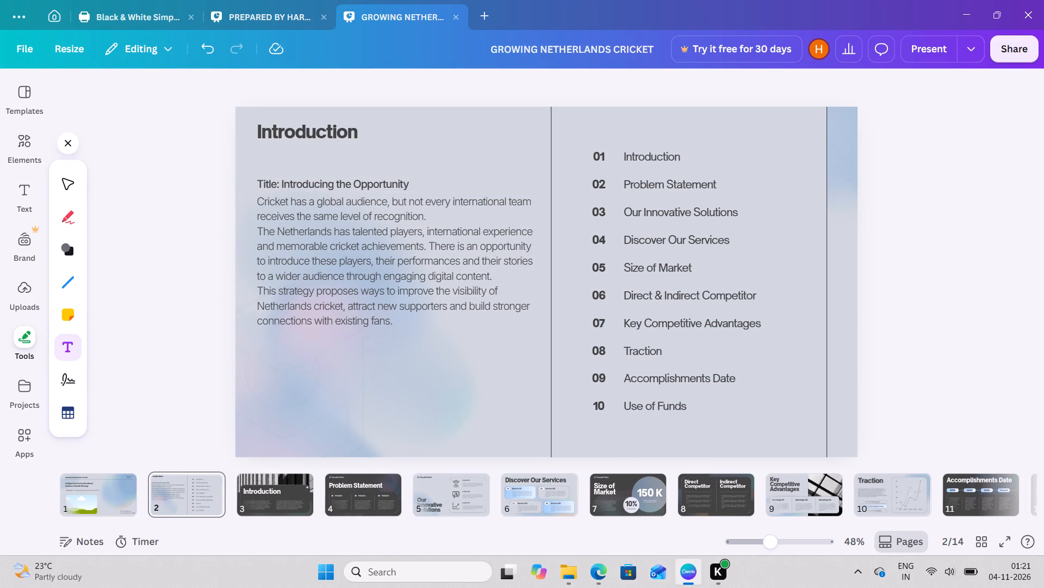
pyautogui.click(452, 415)
pyautogui.press('BackSpace')
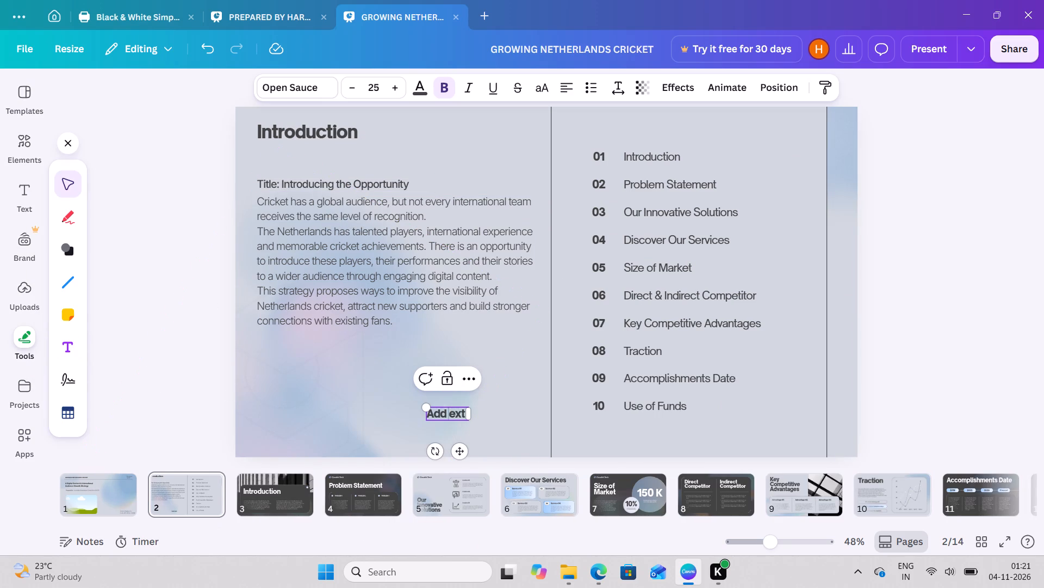
pyautogui.press('Right')
pyautogui.press('Right')
pyautogui.press('Right')
pyautogui.press('BackSpace')
pyautogui.press('BackSpace')
pyautogui.press('BackSpace')
pyautogui.press('BackSpace')
pyautogui.press('BackSpace')
pyautogui.press('BackSpace')
pyautogui.press('BackSpace')
pyautogui.hotkey('ctrl', 'v')
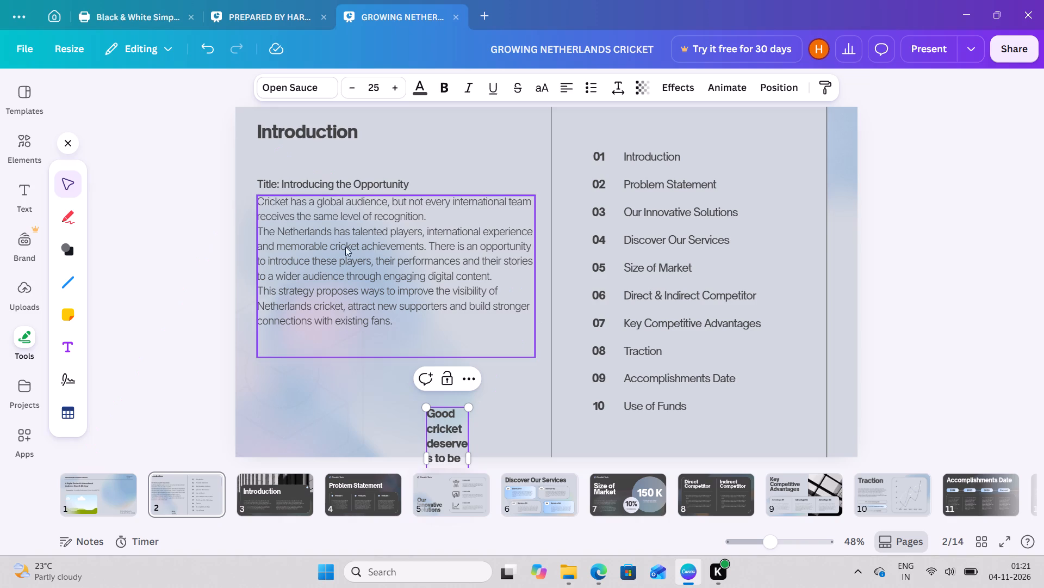
pyautogui.click(495, 415)
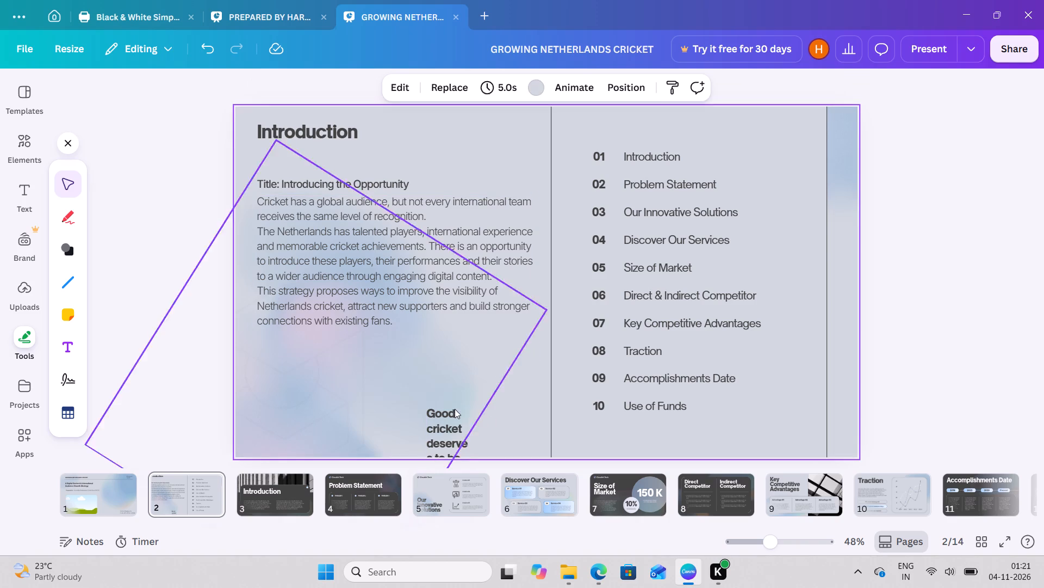
# Change the font of the "Good cricket deserves to be discovered." text on page 2 to Arapey.
pyautogui.click(442, 408)
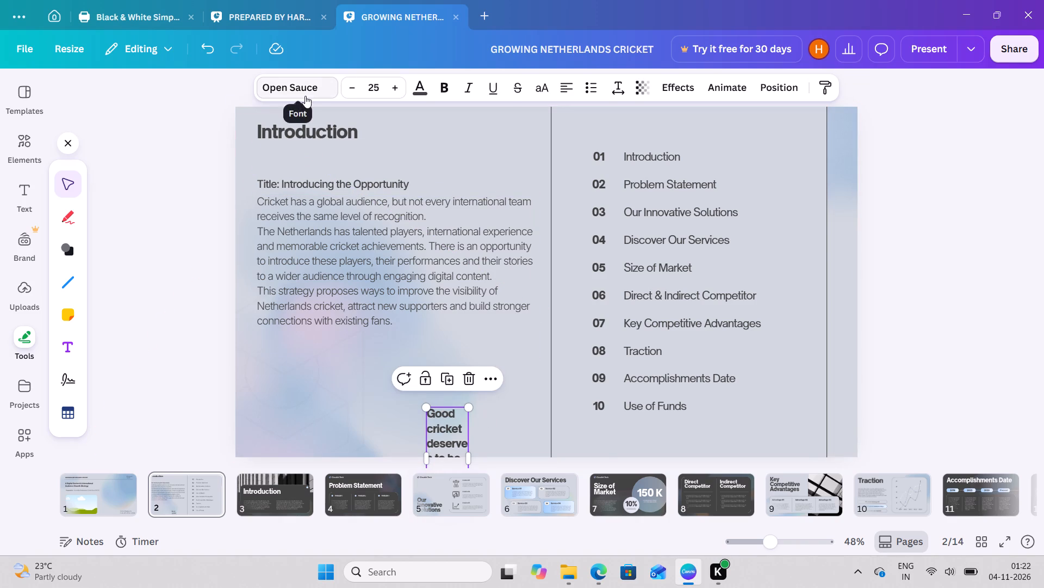
pyautogui.click(305, 96)
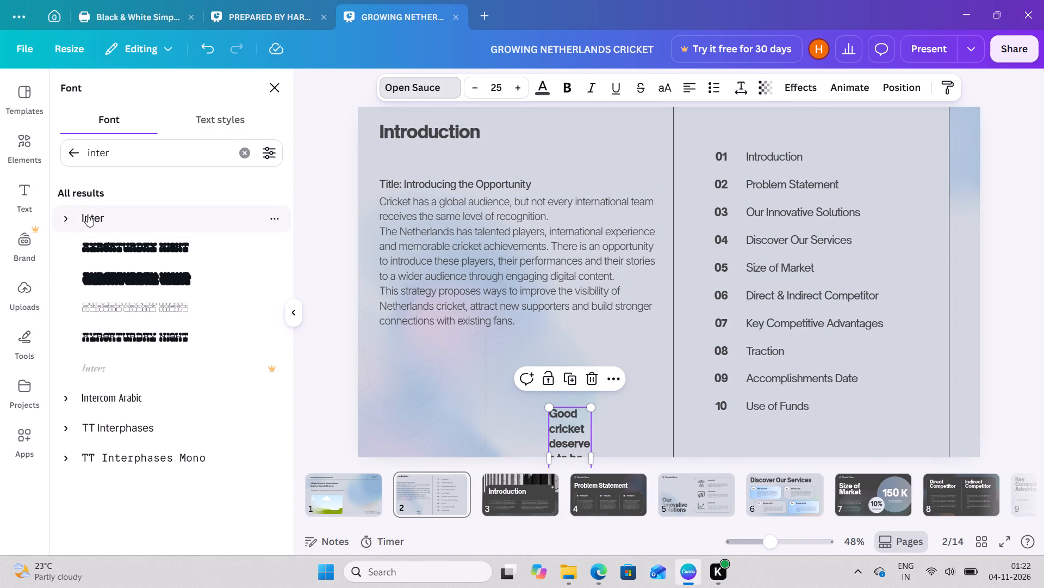
pyautogui.click(88, 215)
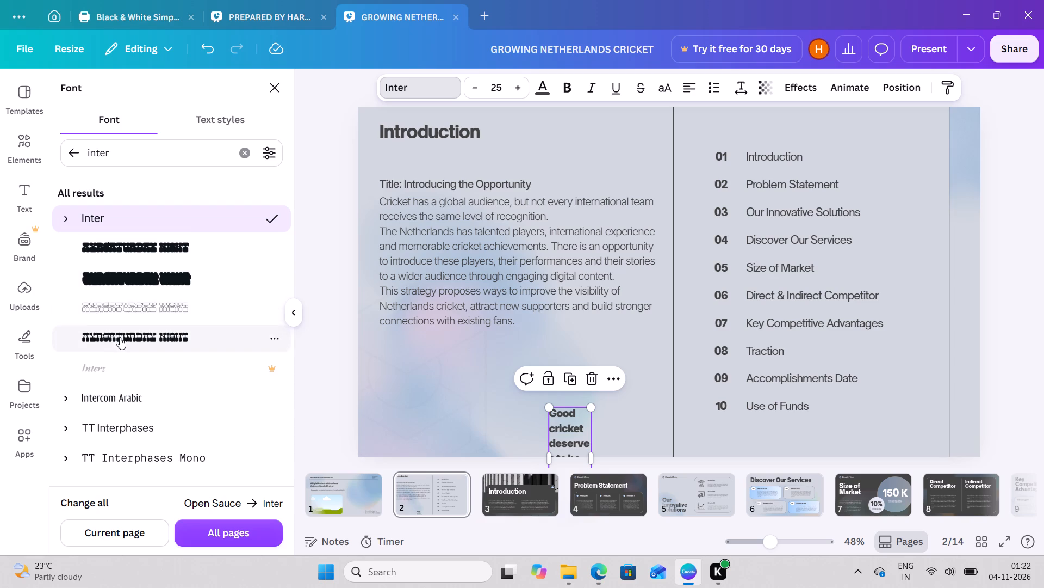
pyautogui.scroll(-8, 119, 357)
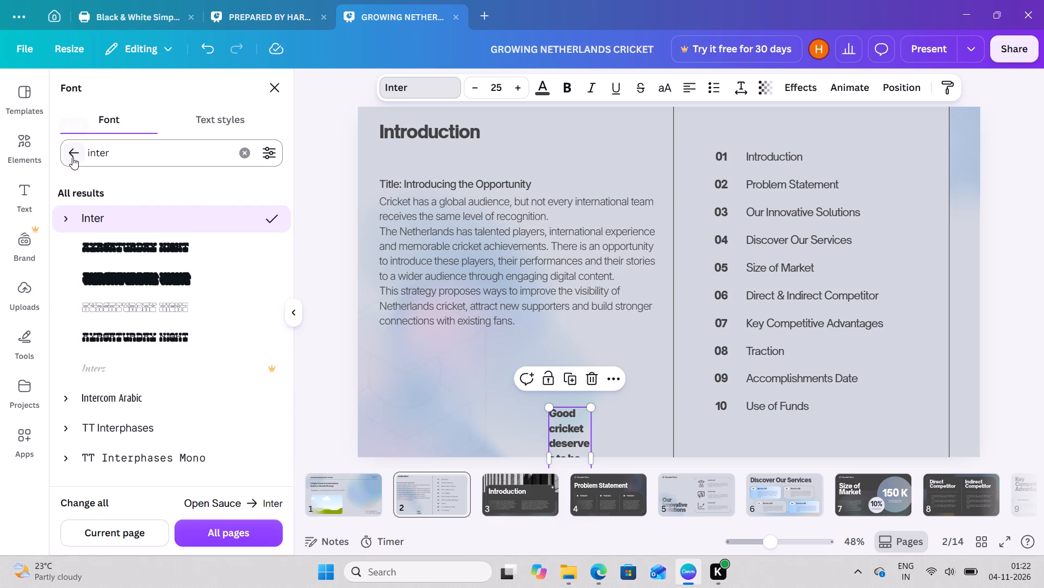
pyautogui.click(72, 157)
pyautogui.scroll(-2, 119, 356)
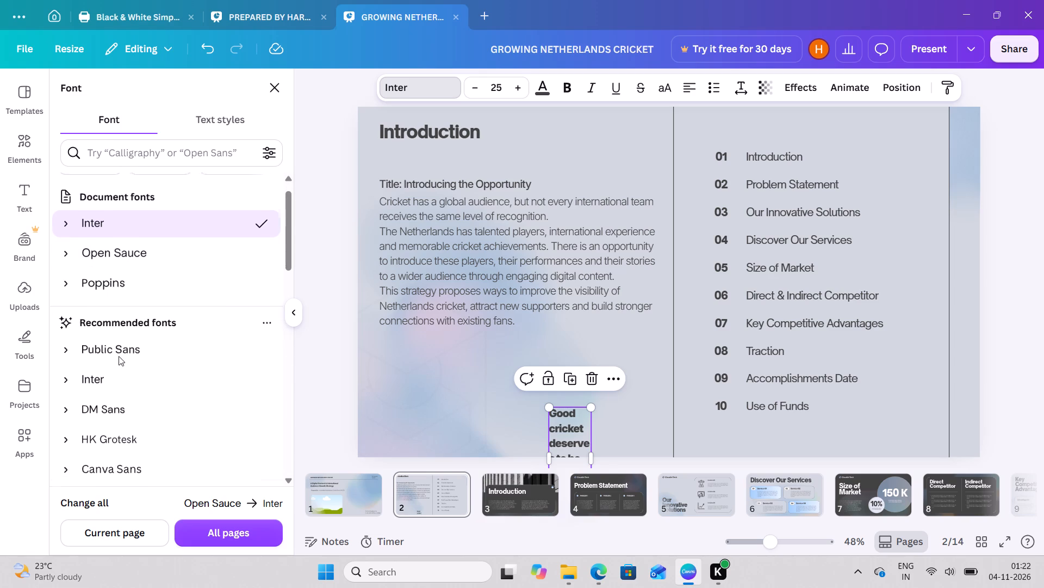
pyautogui.scroll(-3, 119, 356)
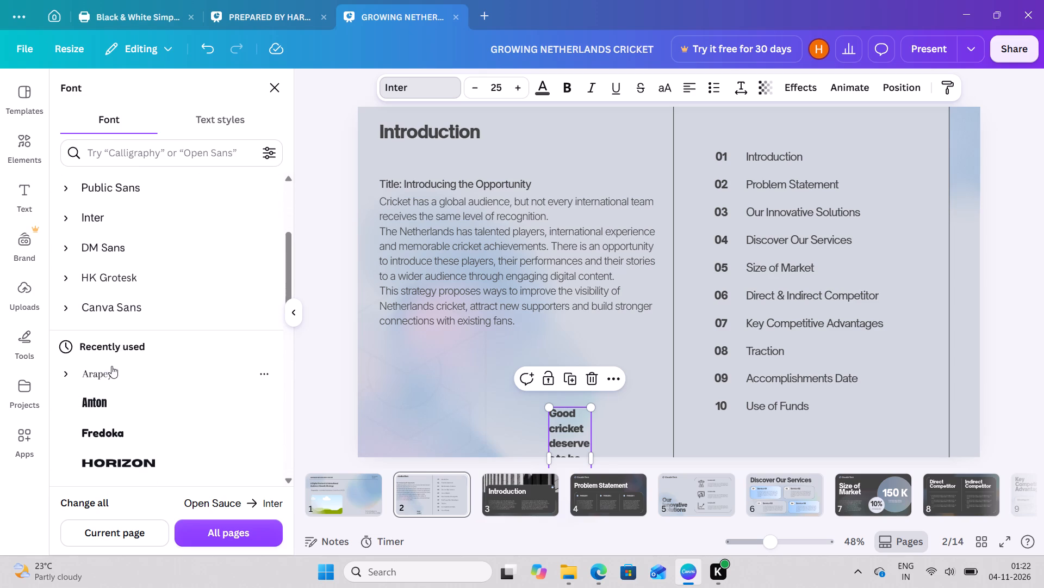
pyautogui.click(105, 376)
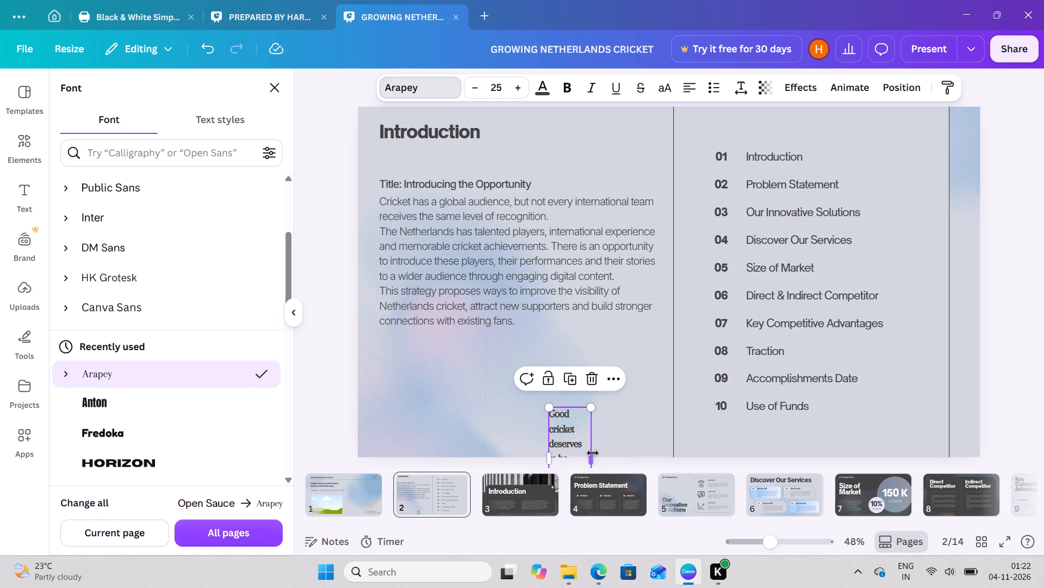
# Widen the key statement's text box to about 499 so the sentence fits on one line.
pyautogui.moveTo(593, 453); pyautogui.dragTo(712, 432)
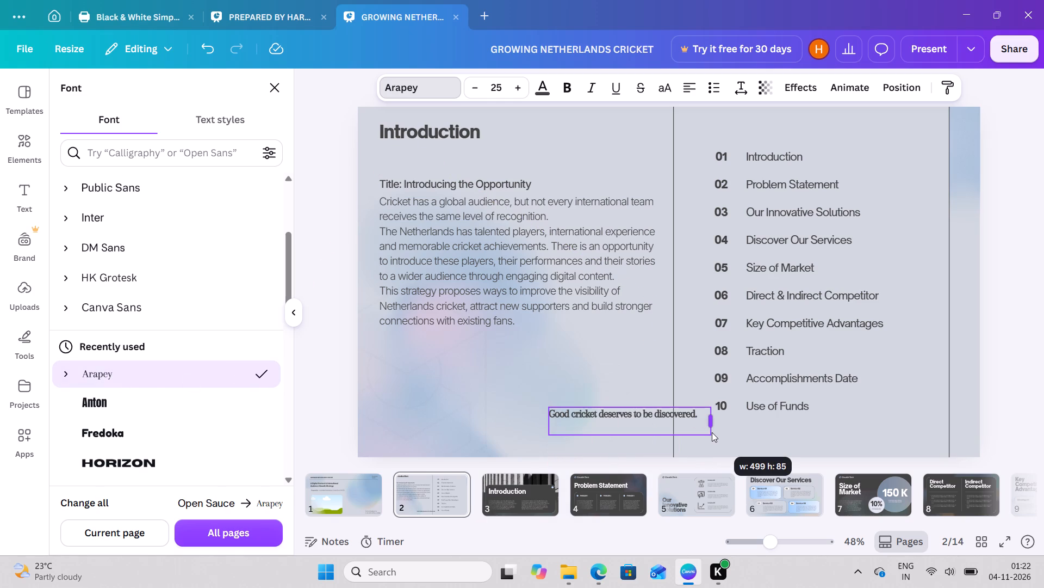
pyautogui.moveTo(712, 432); pyautogui.dragTo(711, 432)
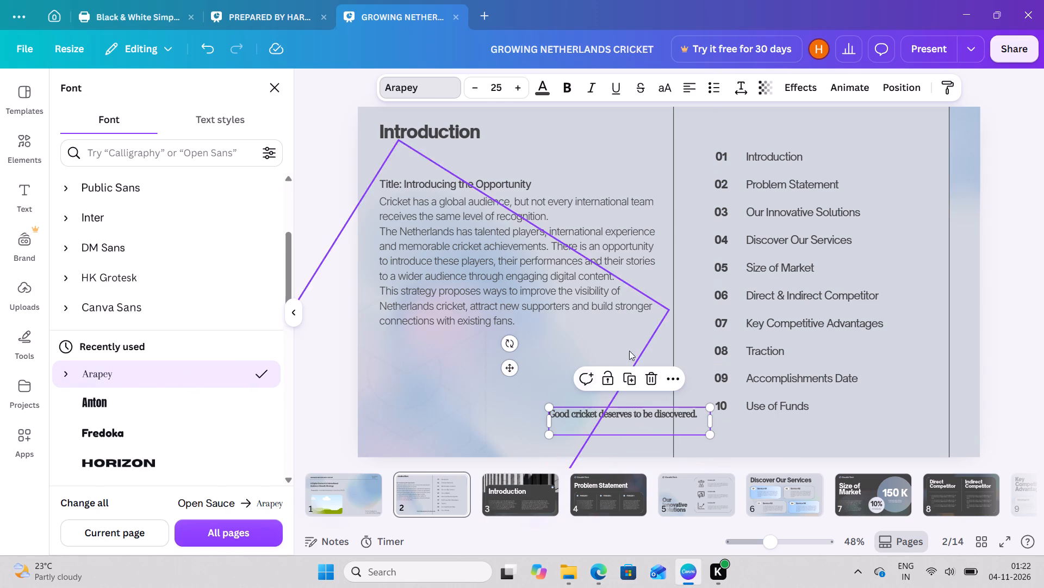
pyautogui.click(661, 355)
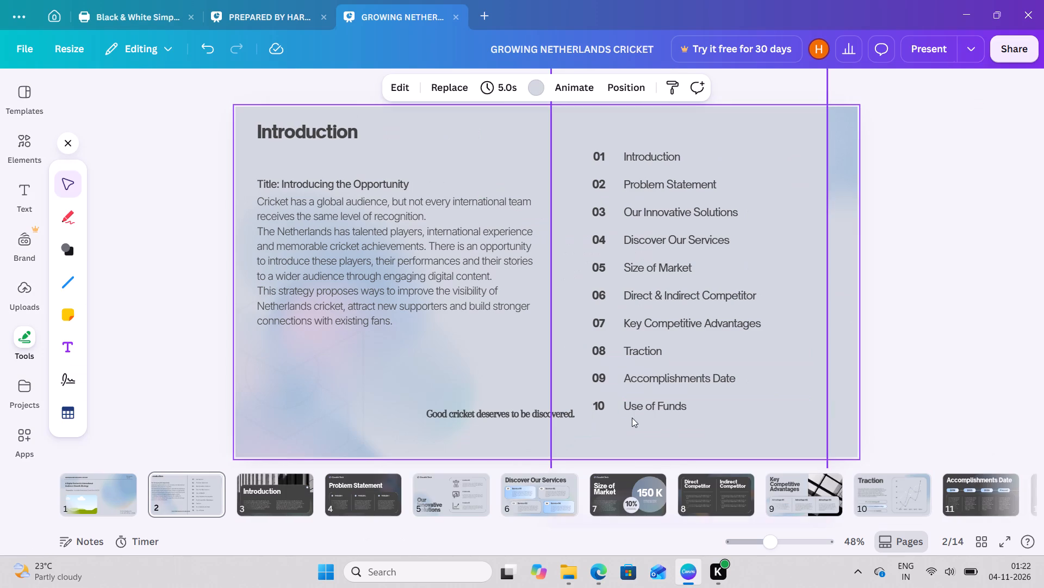
# Move the key statement down and left to the bottom of page 2's introduction column, beside the vertical divider.
pyautogui.moveTo(527, 410); pyautogui.dragTo(489, 434)
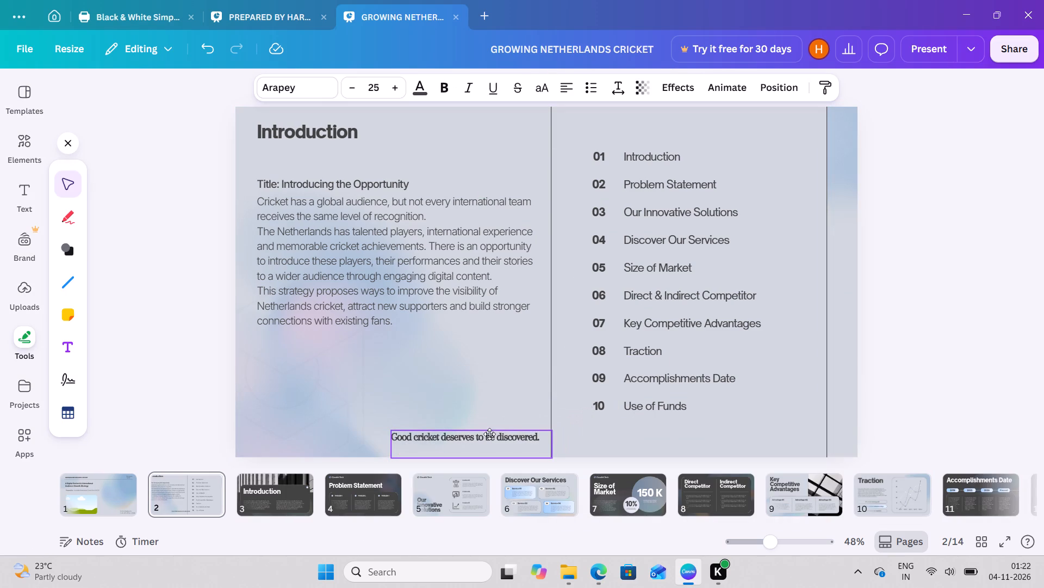
pyautogui.moveTo(489, 434); pyautogui.dragTo(490, 435)
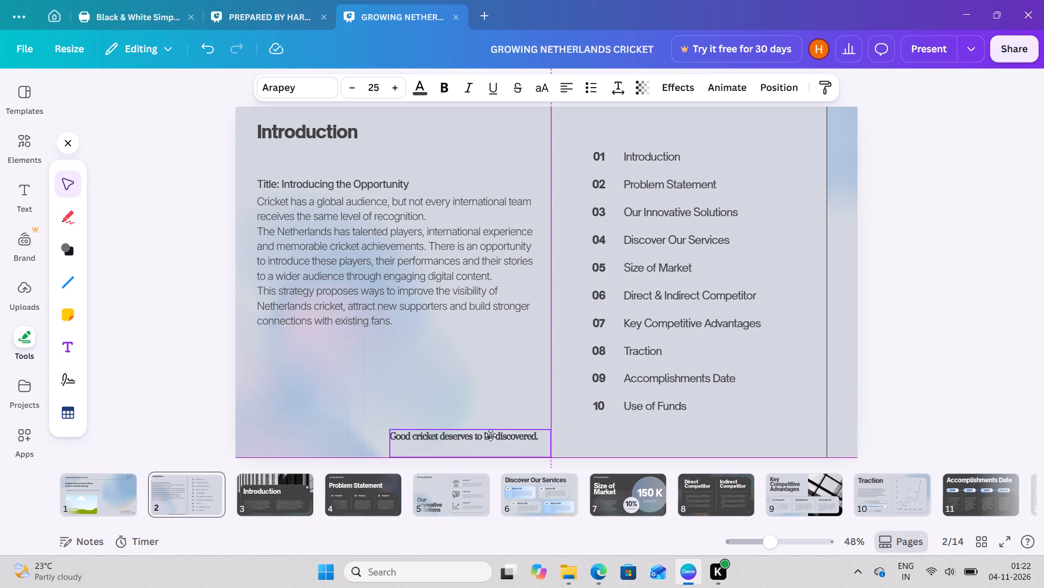
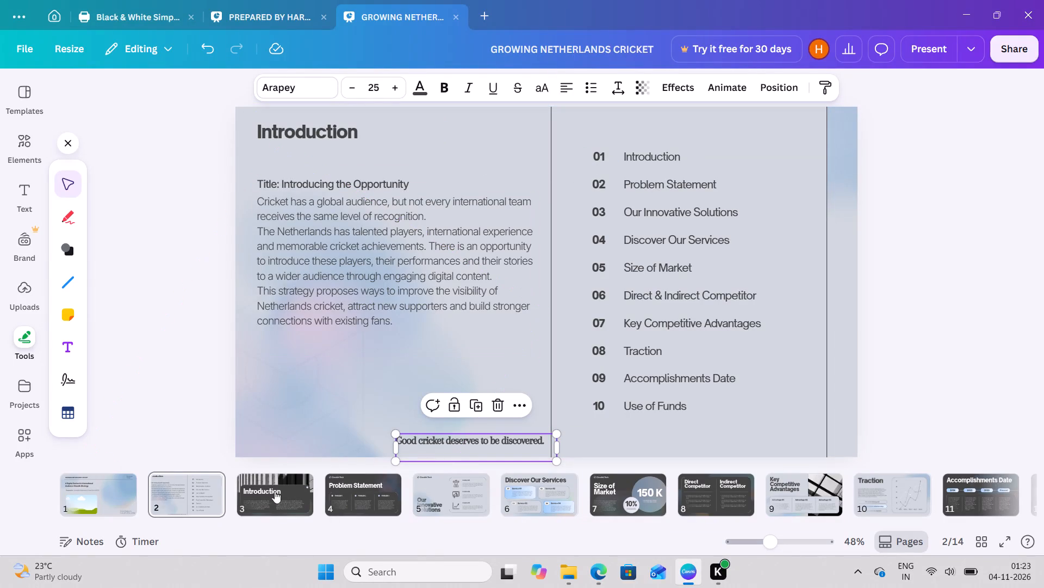
# Delete the "Introduction" heading and both lorem ipsum paragraphs from slide 3.
pyautogui.click(266, 512)
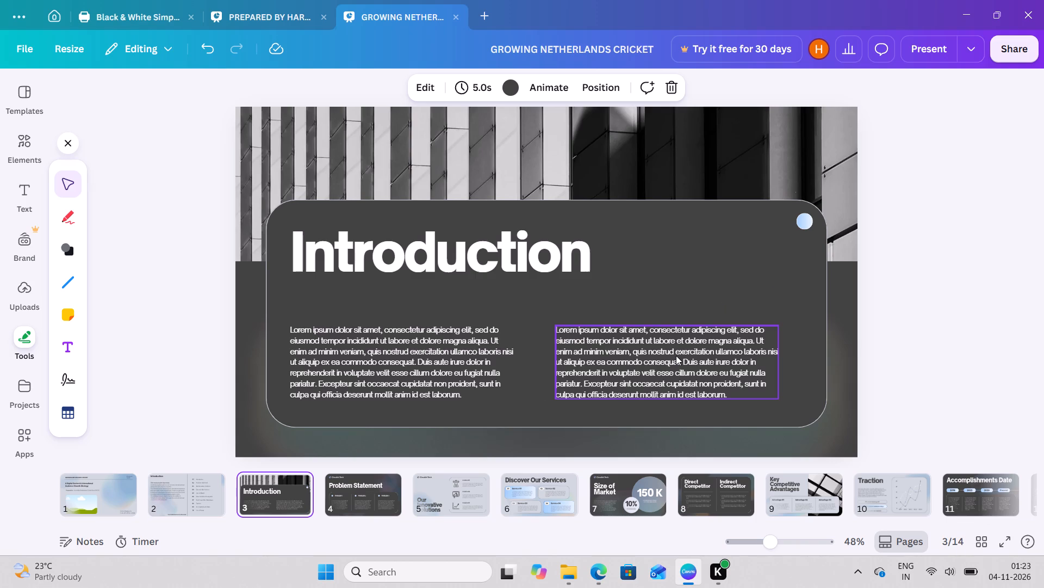
pyautogui.click(730, 369)
pyautogui.click(686, 297)
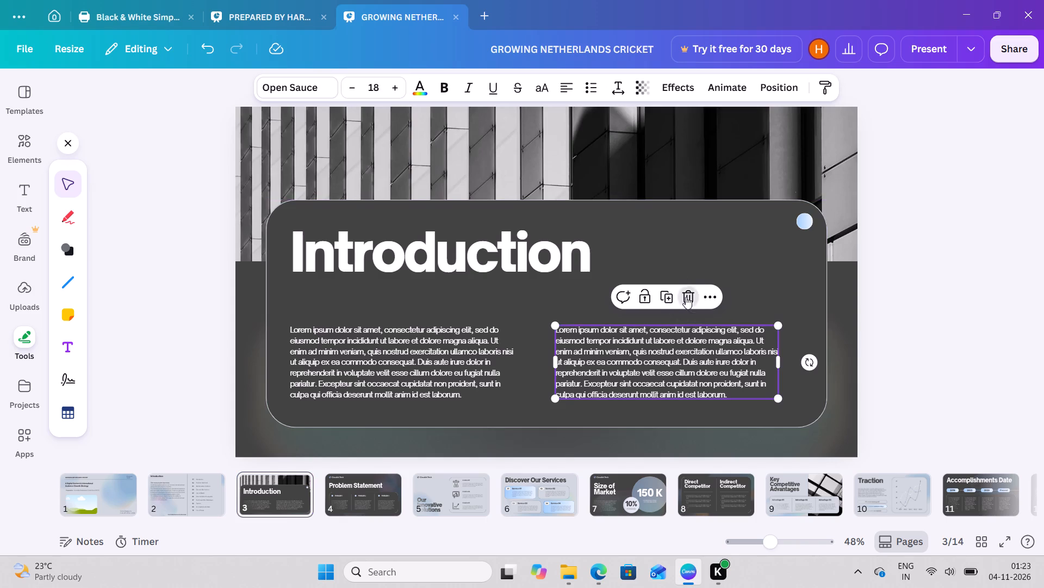
pyautogui.click(455, 338)
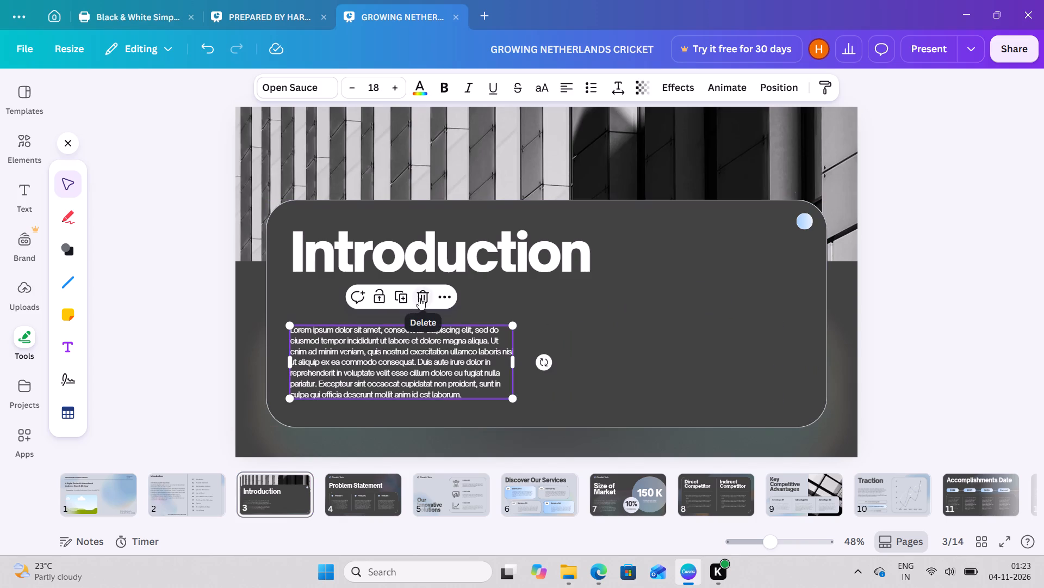
pyautogui.click(420, 298)
pyautogui.click(430, 267)
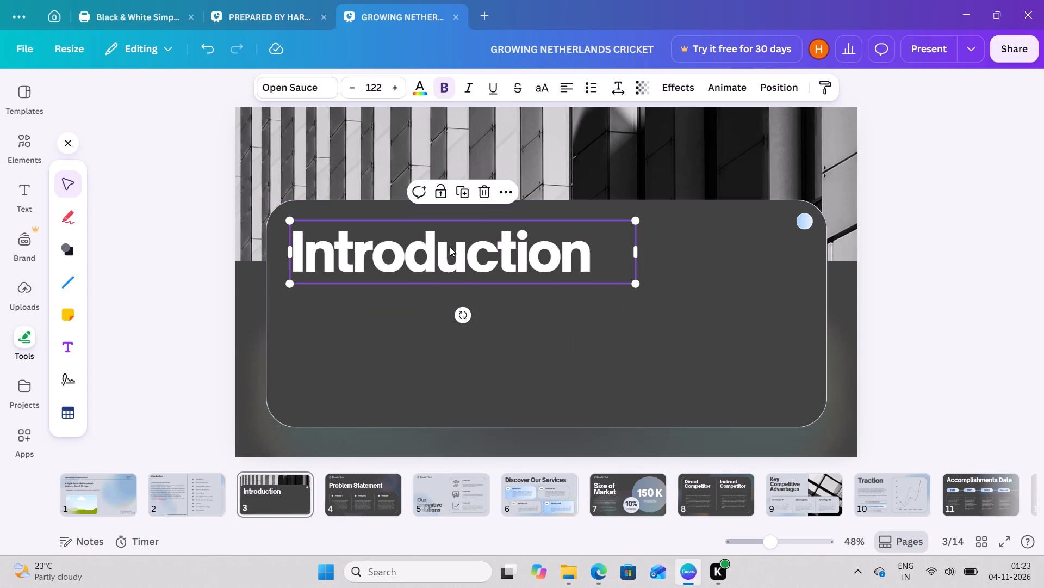
pyautogui.click(485, 188)
# Delete the striped building photo and its empty frame from slide 3.
pyautogui.click(450, 158)
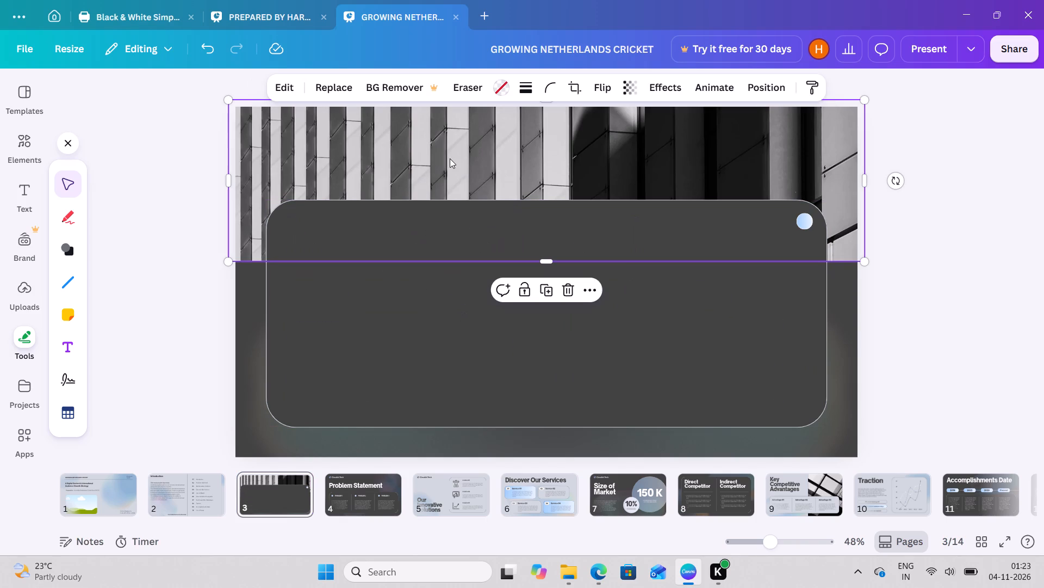
pyautogui.click(564, 298)
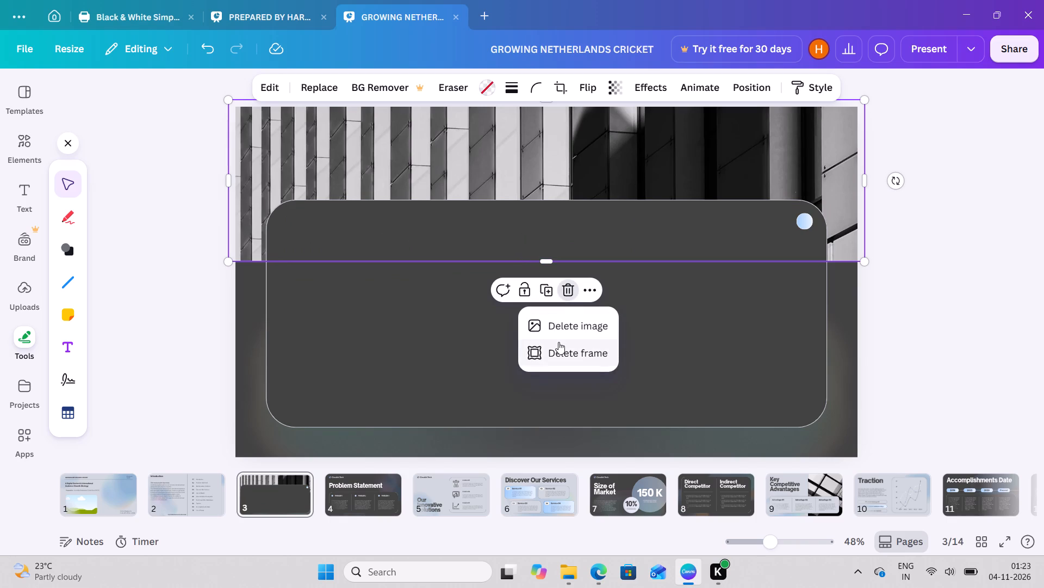
pyautogui.click(561, 330)
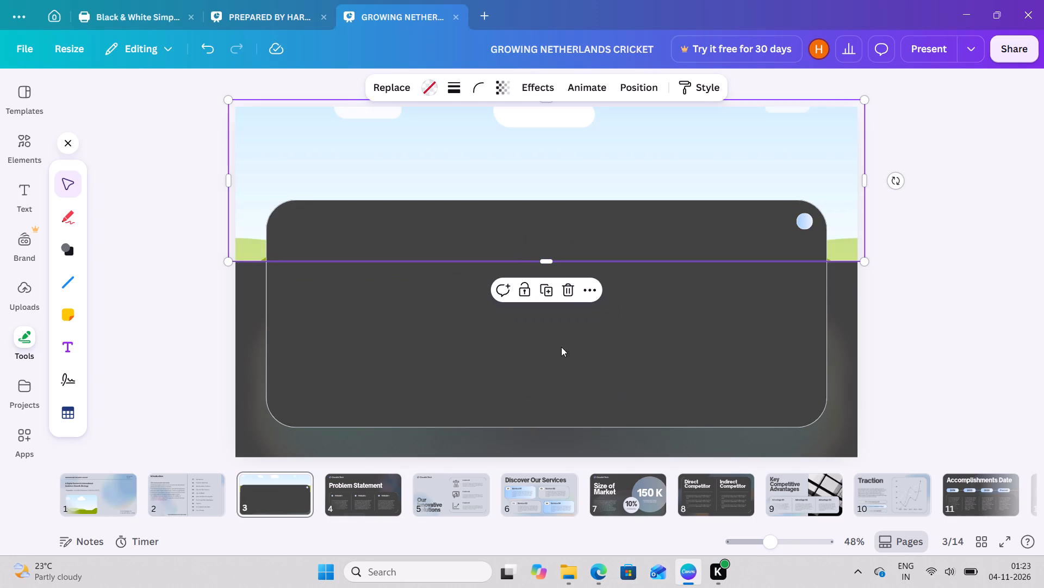
pyautogui.click(571, 286)
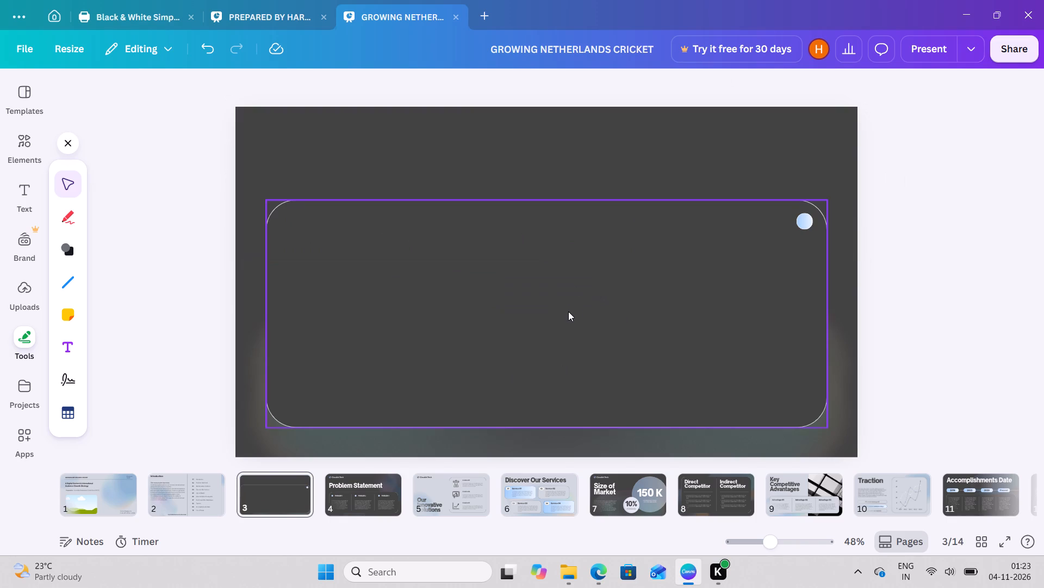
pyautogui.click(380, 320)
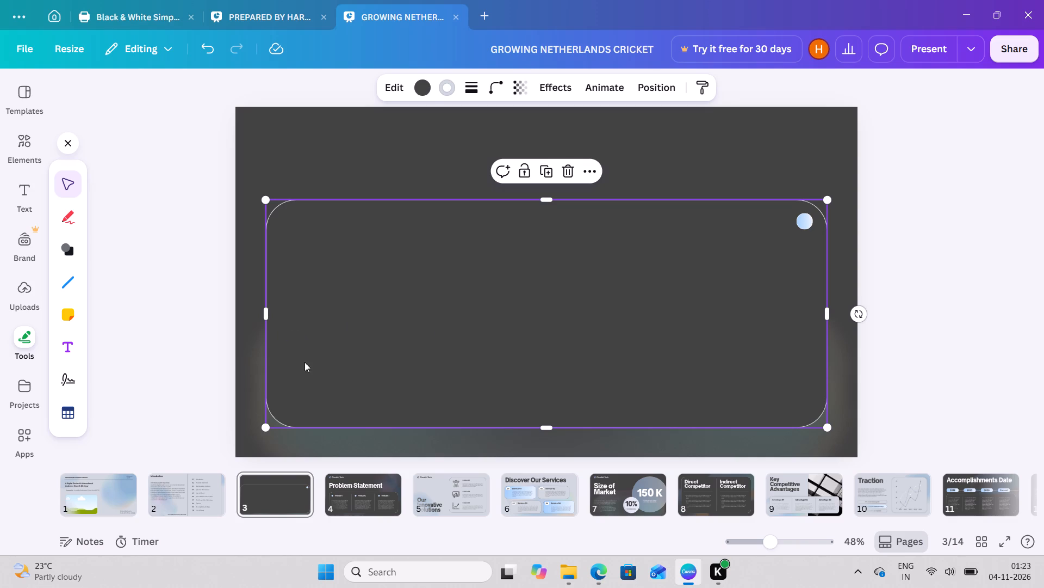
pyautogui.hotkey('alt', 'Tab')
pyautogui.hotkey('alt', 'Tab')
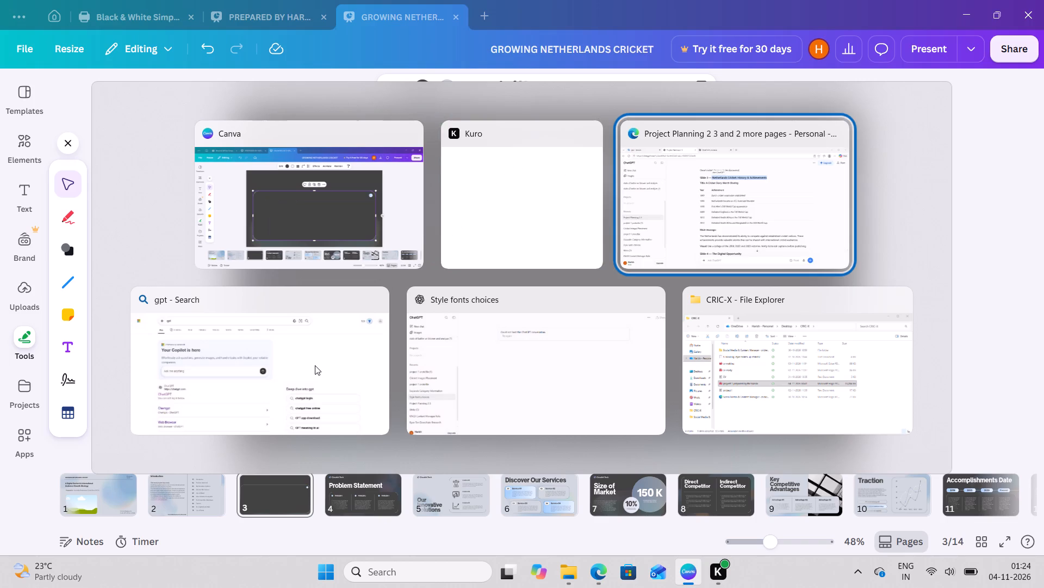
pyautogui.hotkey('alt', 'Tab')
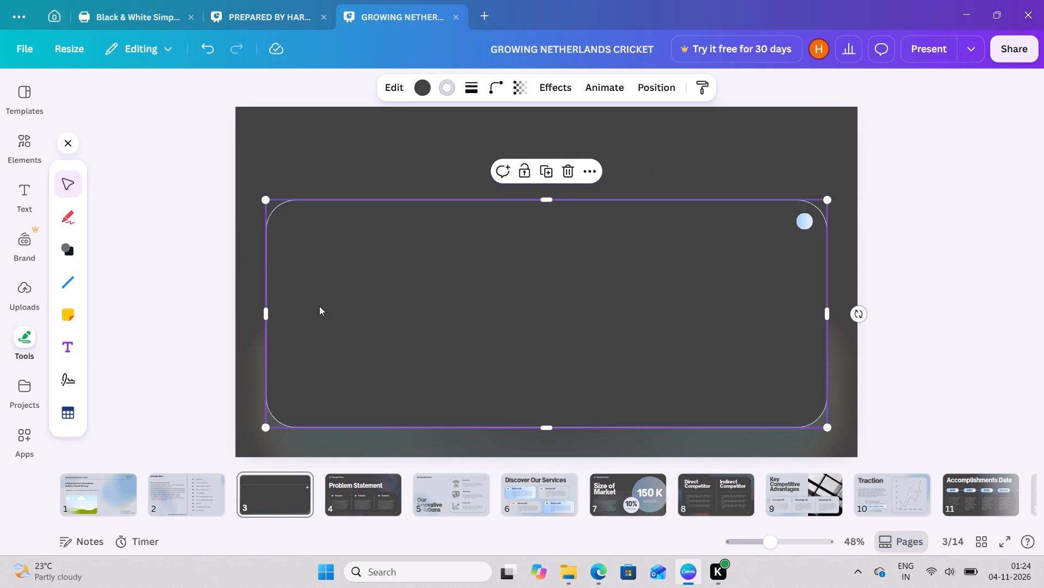
# Add a text box above the rounded panel on slide 3 containing the copied heading "Netherlands Cricket: History & Achievements".
pyautogui.click(69, 344)
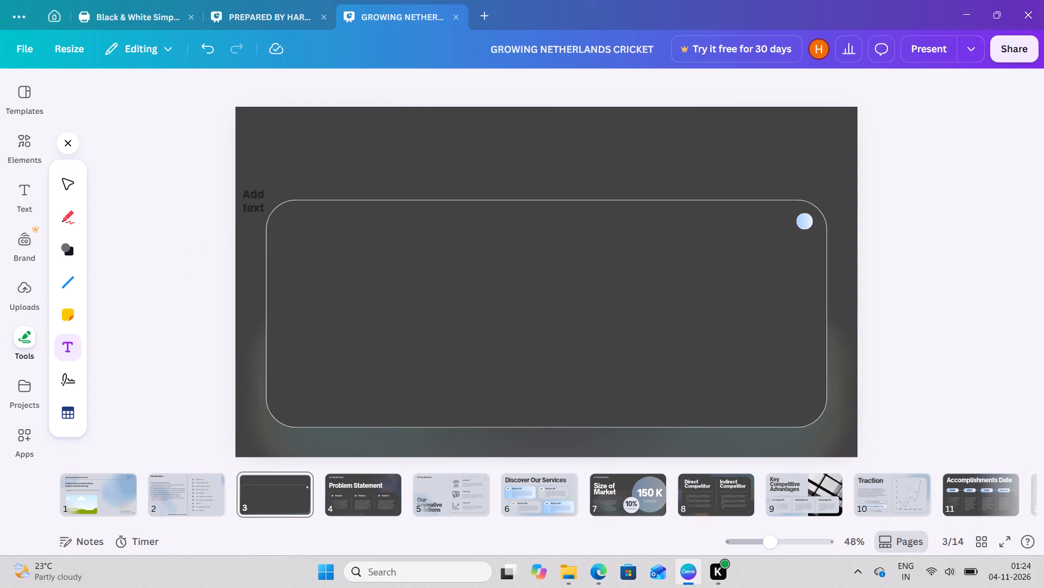
pyautogui.click(287, 143)
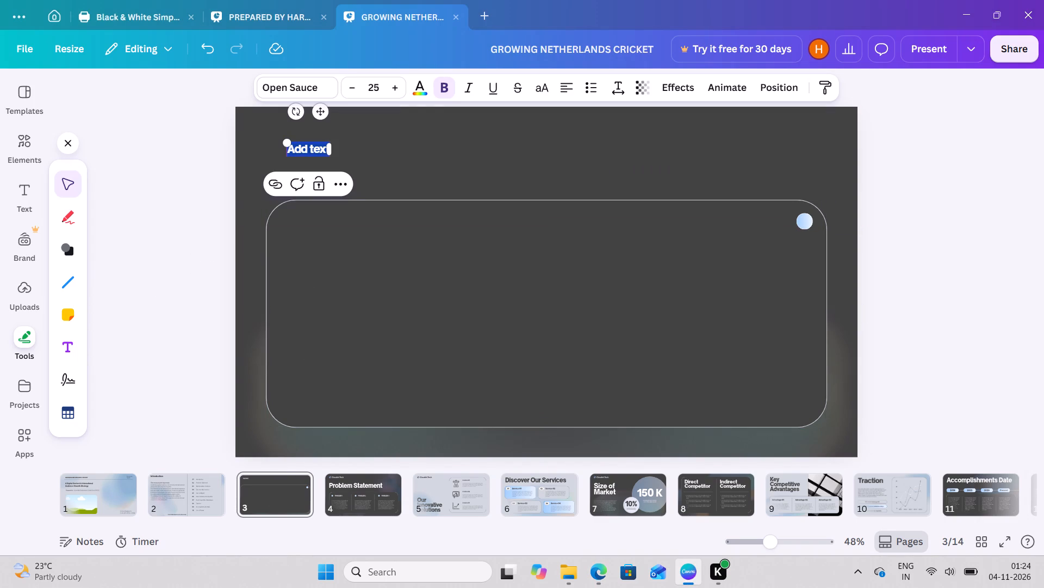
pyautogui.press('BackSpace')
pyautogui.hotkey('ctrl', 'v')
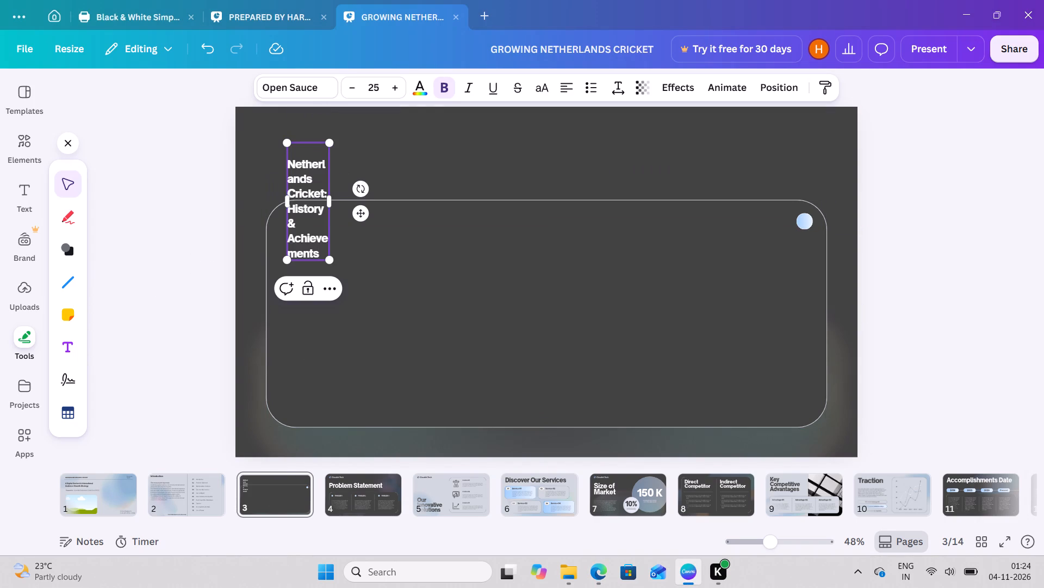
# Widen the slide 3 heading box to about 574 so the heading wraps onto two lines.
pyautogui.moveTo(331, 212); pyautogui.dragTo(397, 186)
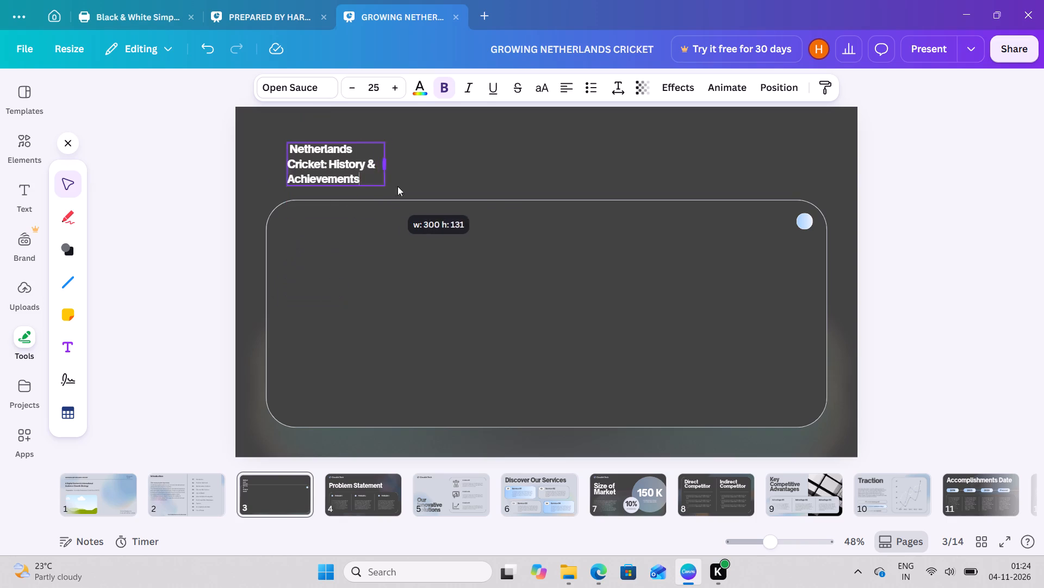
pyautogui.moveTo(397, 186); pyautogui.dragTo(475, 170)
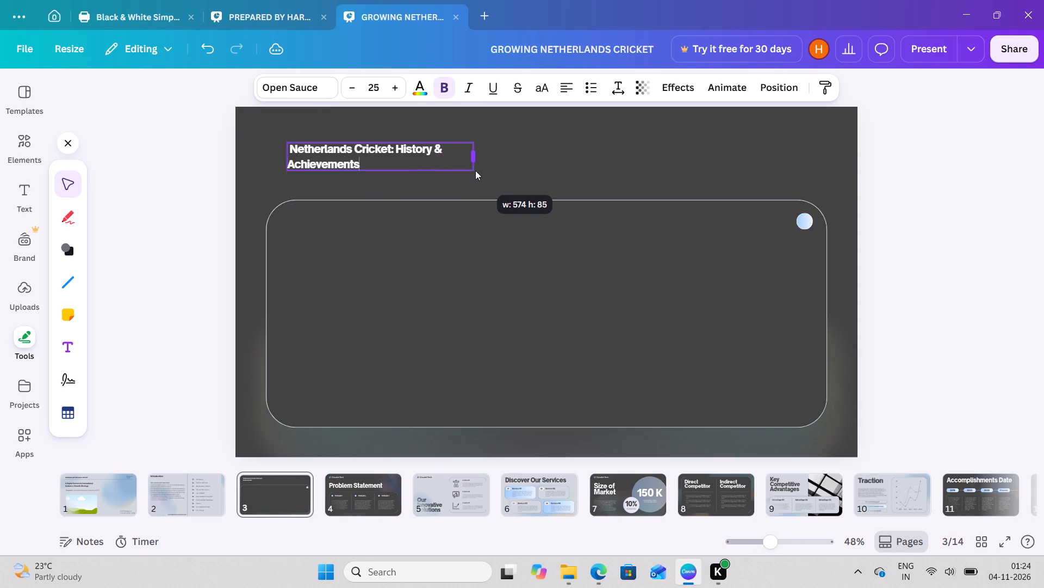
pyautogui.moveTo(475, 170); pyautogui.dragTo(476, 170)
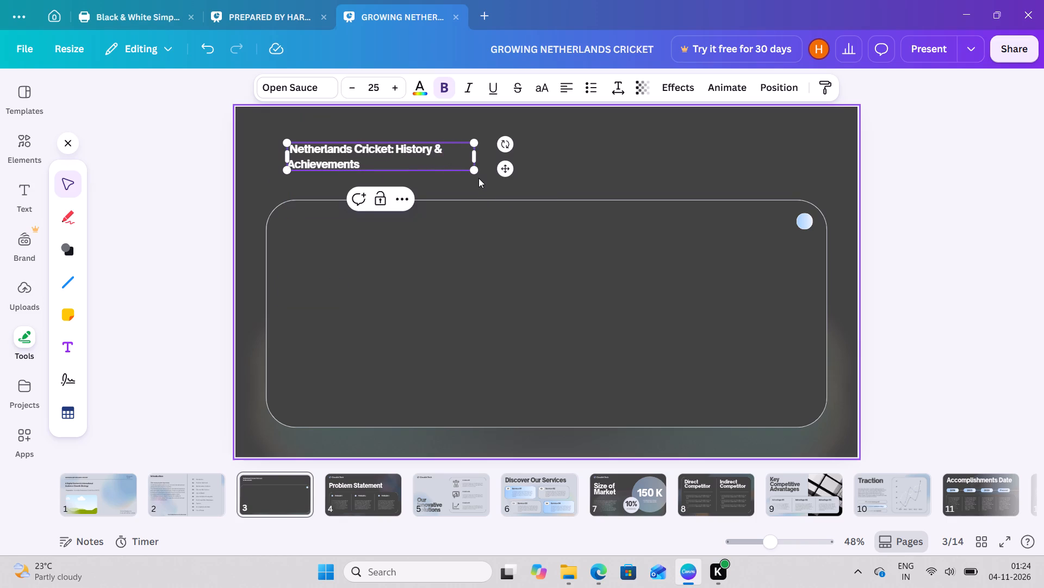
pyautogui.click(478, 178)
# Move the heading to slide 3's top-left corner and scale its text up to about size 26.8.
pyautogui.moveTo(412, 163); pyautogui.dragTo(379, 144)
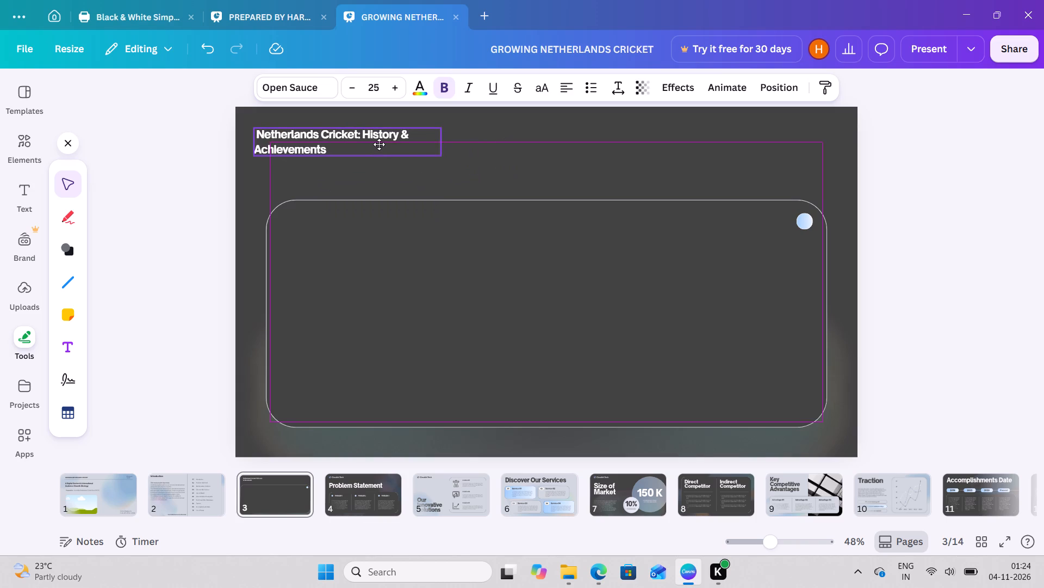
pyautogui.moveTo(379, 144); pyautogui.dragTo(377, 143)
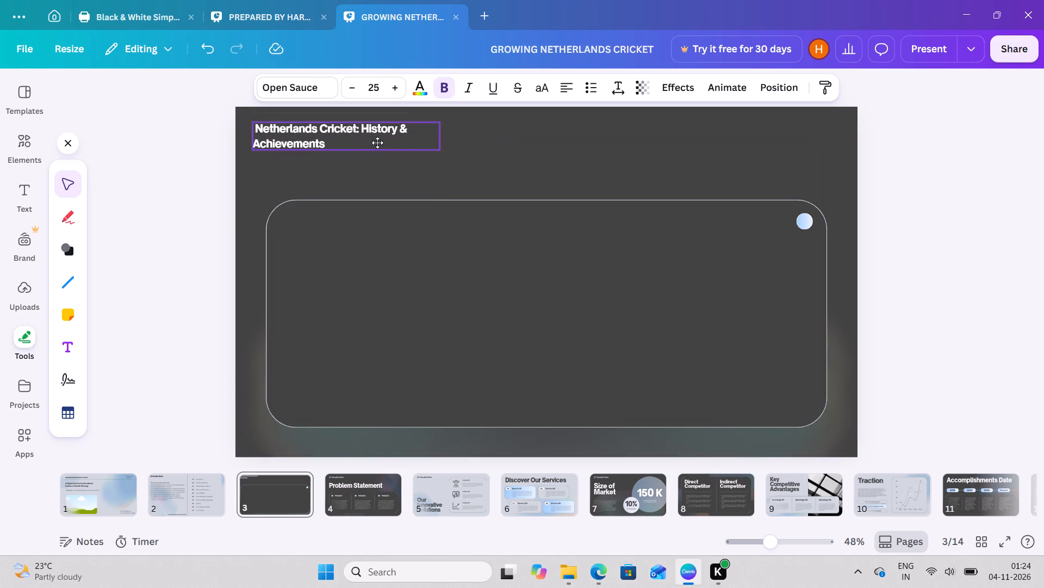
pyautogui.moveTo(377, 143); pyautogui.dragTo(377, 142)
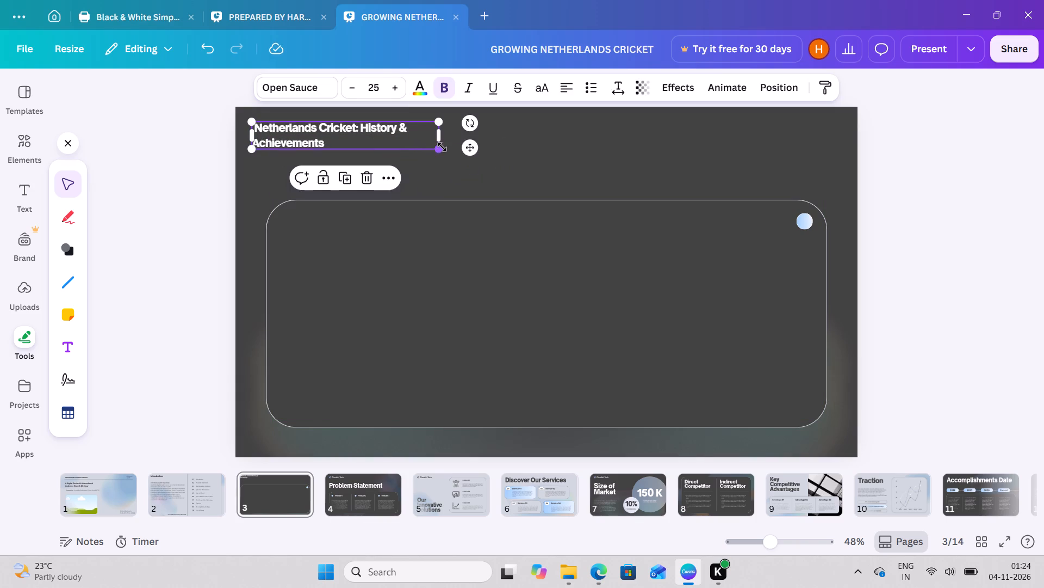
pyautogui.moveTo(442, 147); pyautogui.dragTo(450, 158)
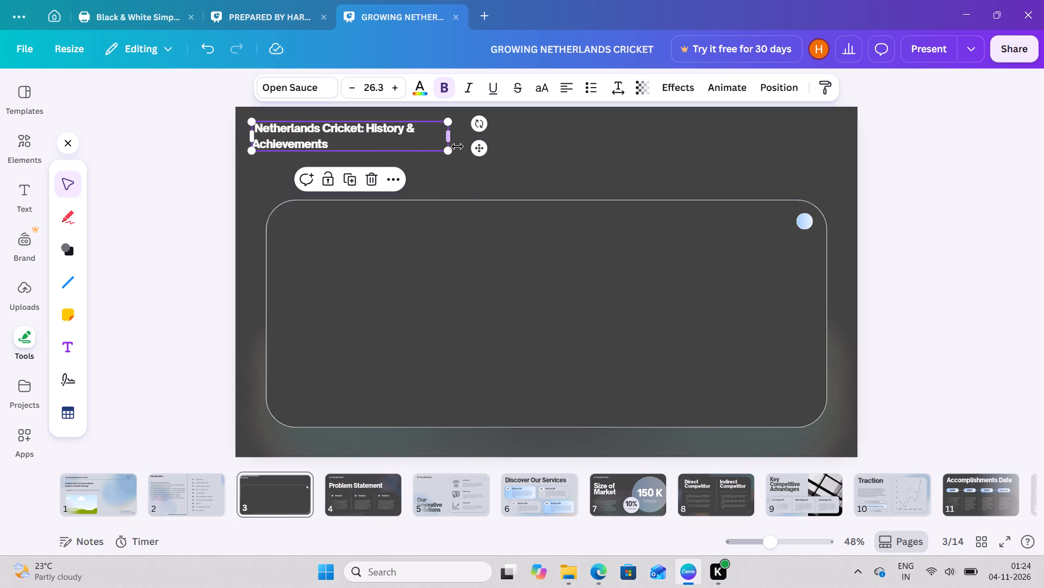
pyautogui.click(449, 153)
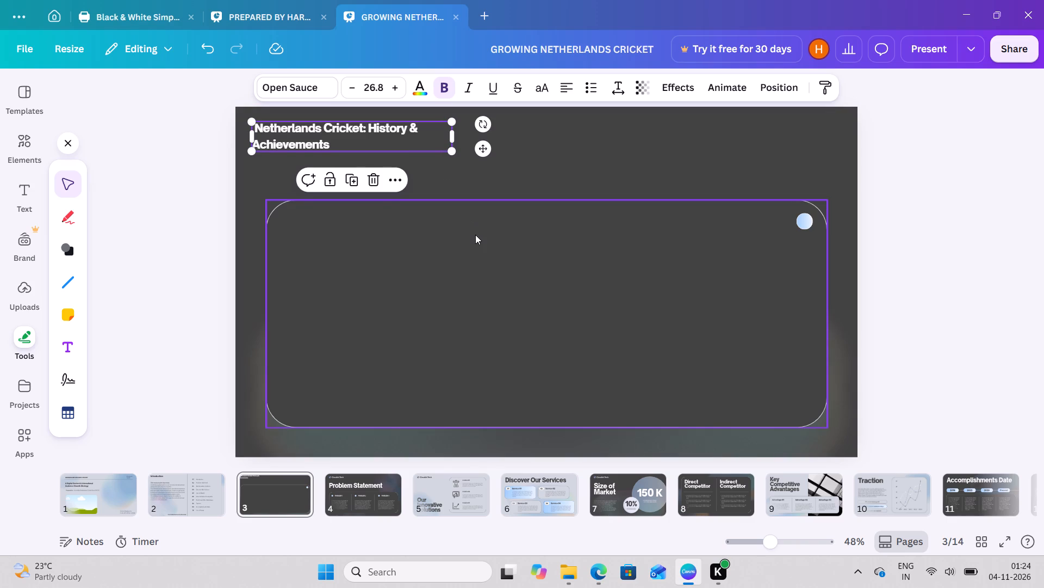
pyautogui.click(299, 145)
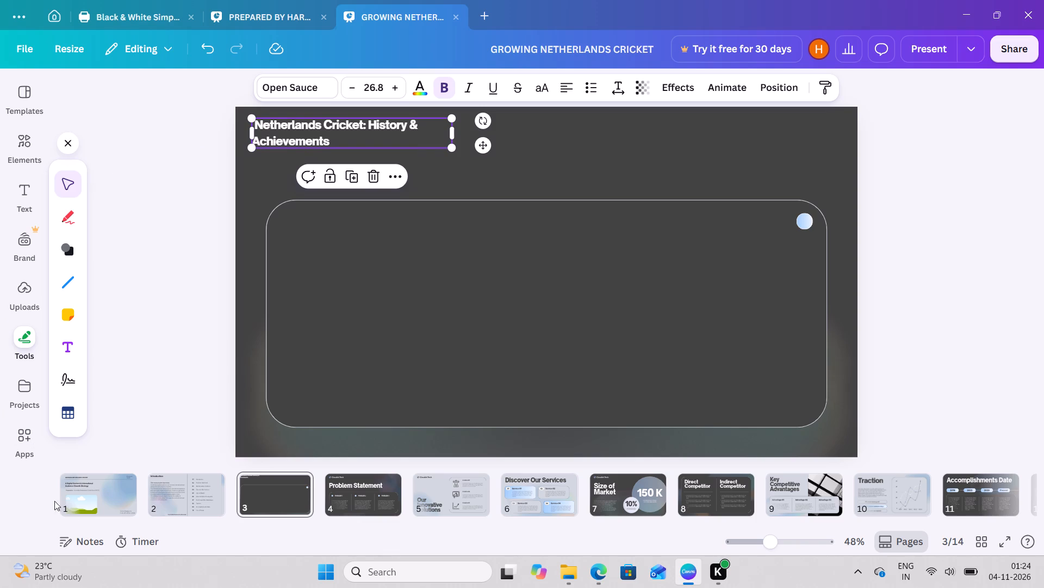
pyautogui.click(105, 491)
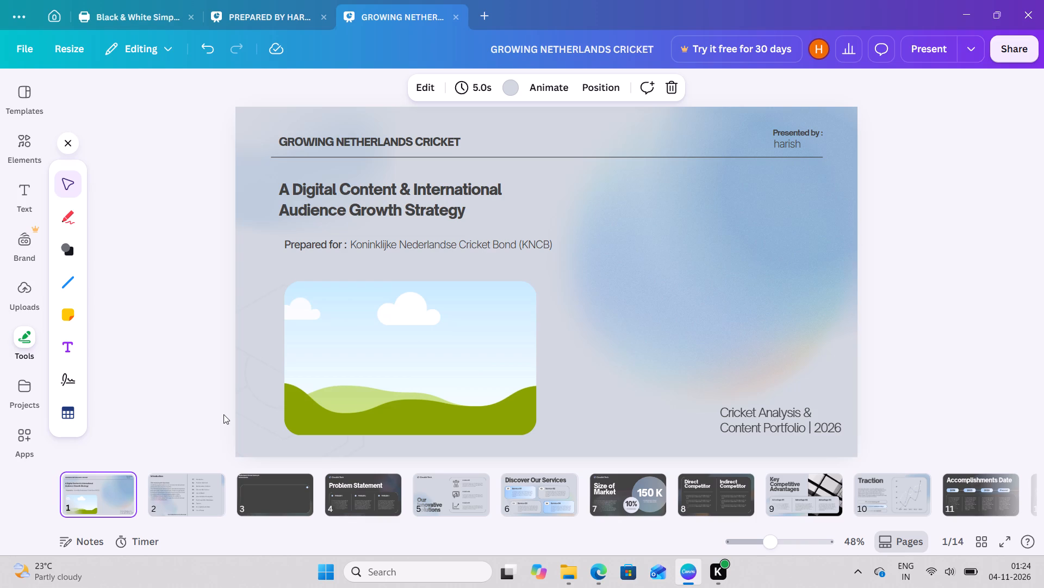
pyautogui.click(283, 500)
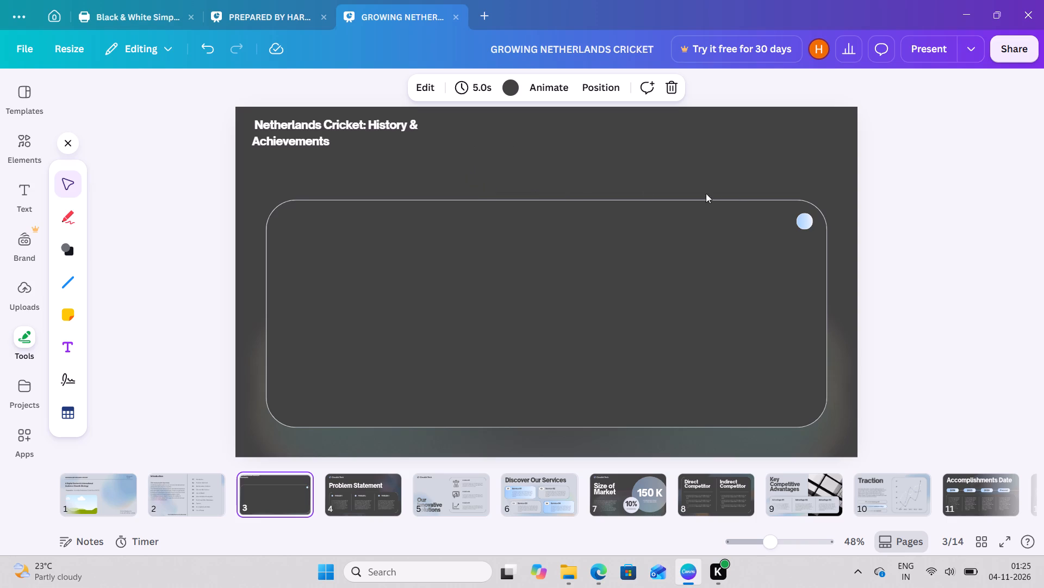
pyautogui.click(807, 225)
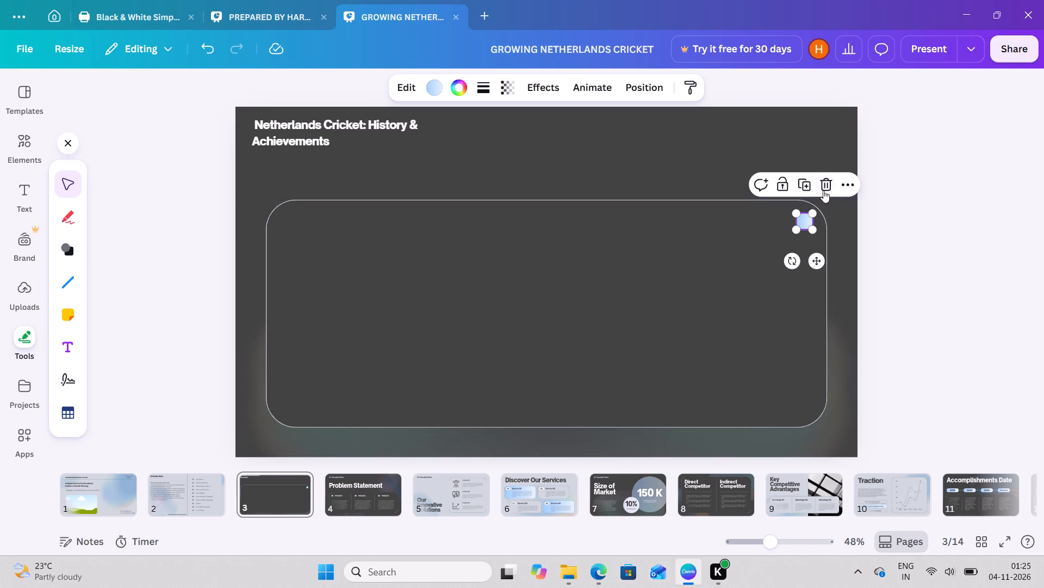
pyautogui.click(824, 185)
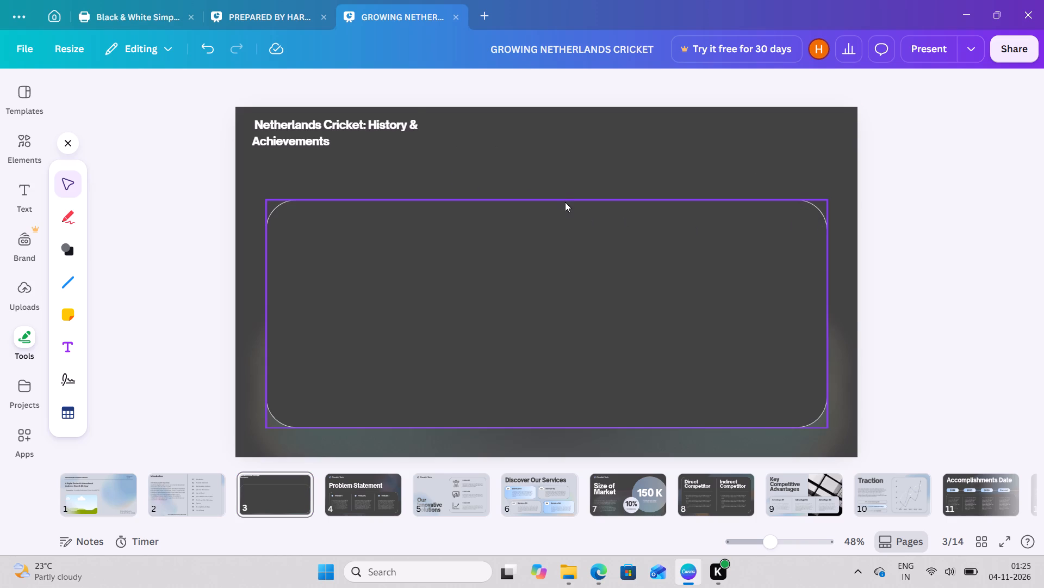
pyautogui.click(565, 202)
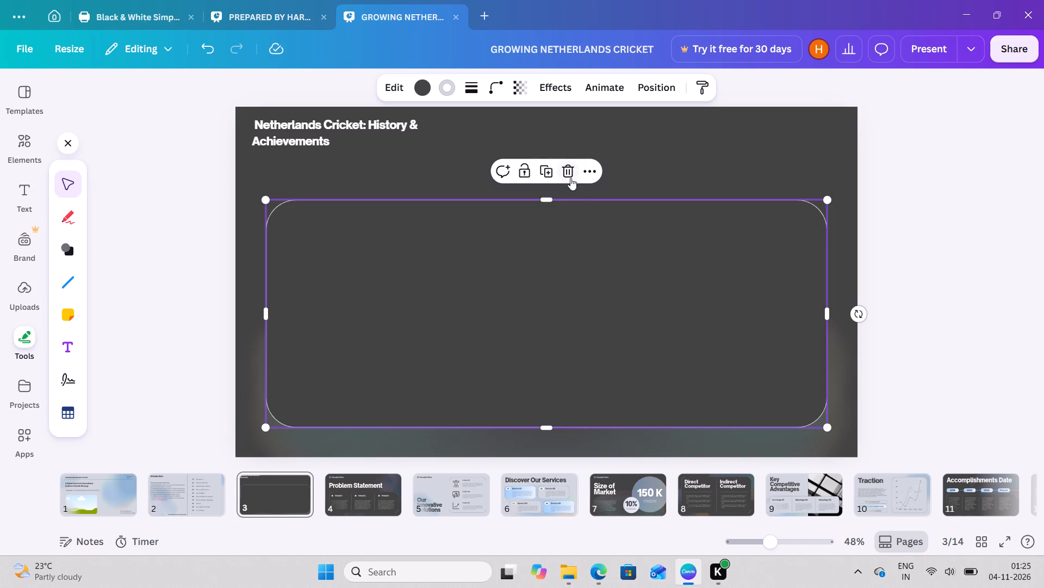
pyautogui.click(571, 176)
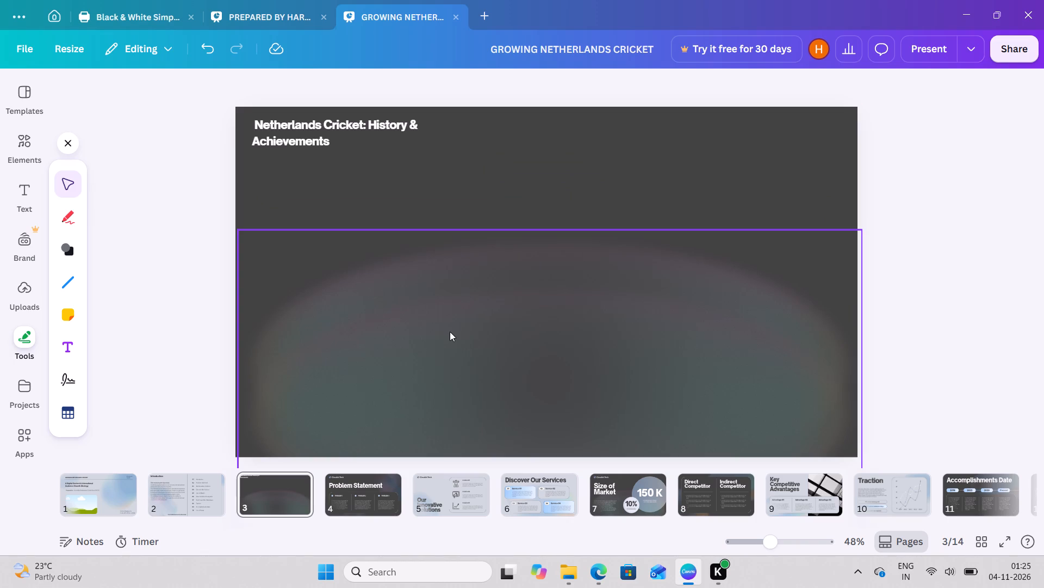
# Add a text box below slide 3's heading, paste "Title: A Cricket Story Worth Sharing", and widen it so the text fits one line.
pyautogui.click(69, 341)
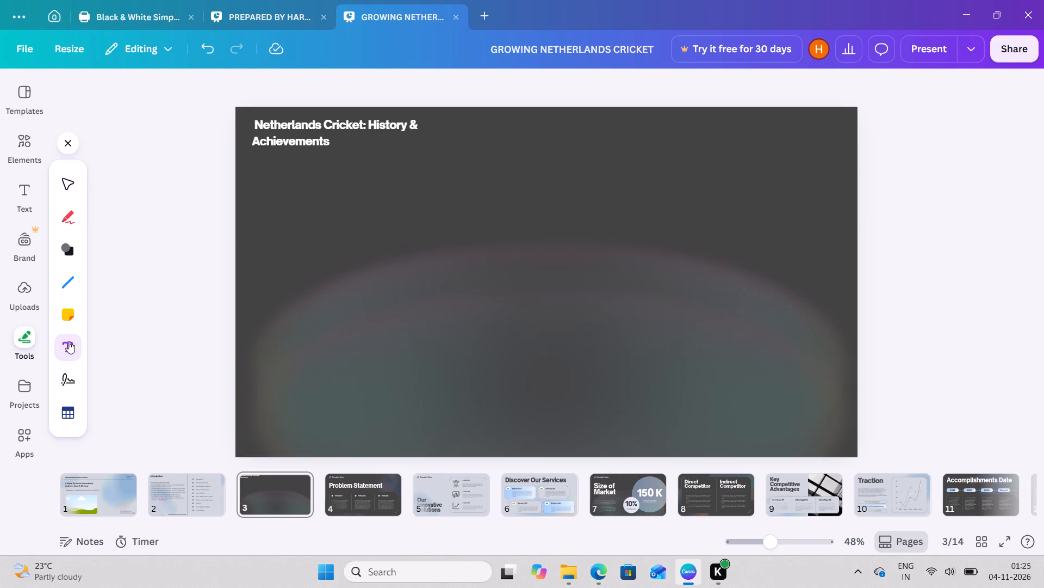
pyautogui.click(315, 174)
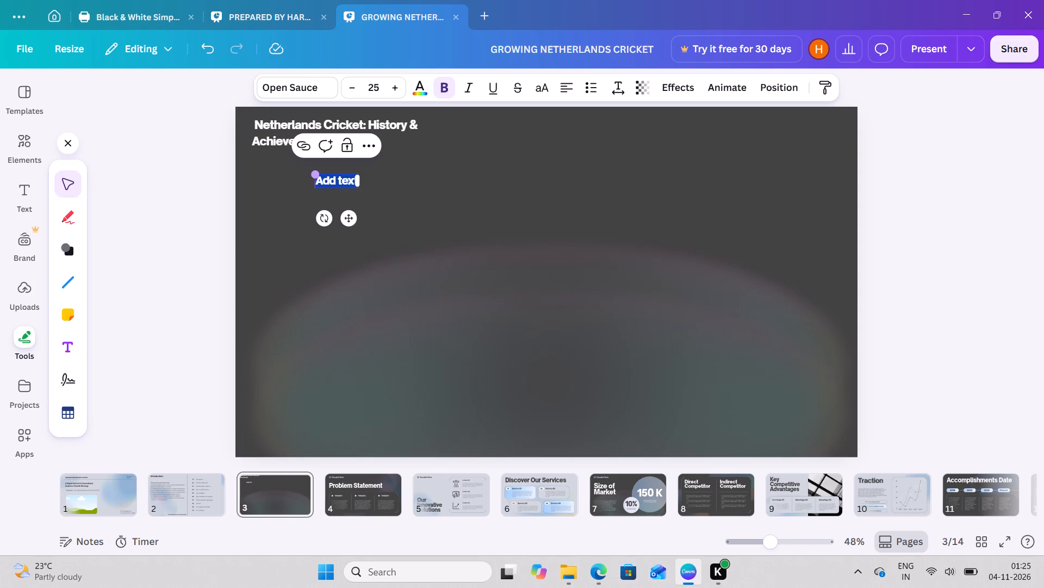
pyautogui.press('BackSpace')
pyautogui.press('BackSpace')
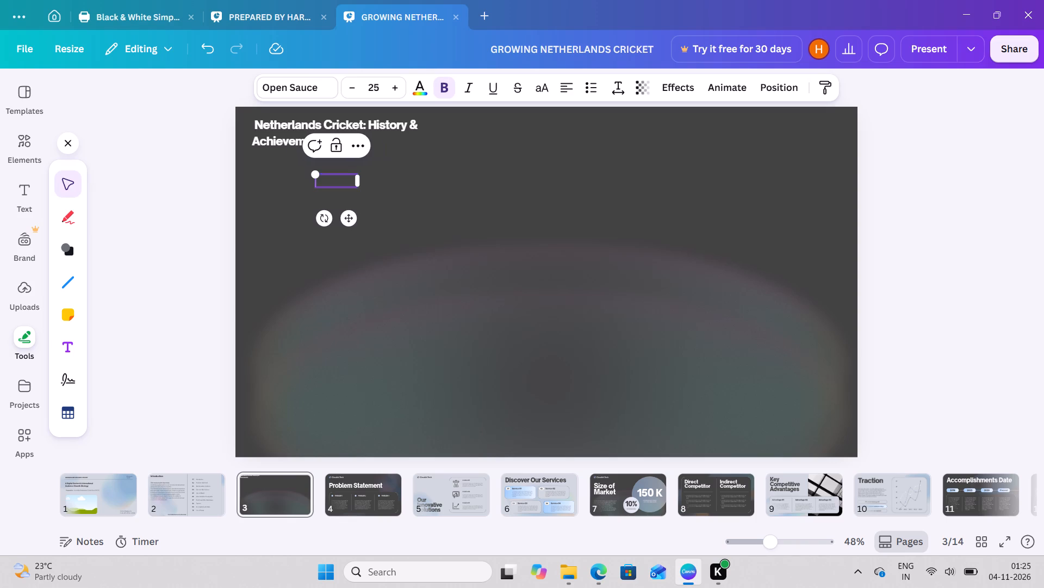
pyautogui.hotkey('ctrl', 'v')
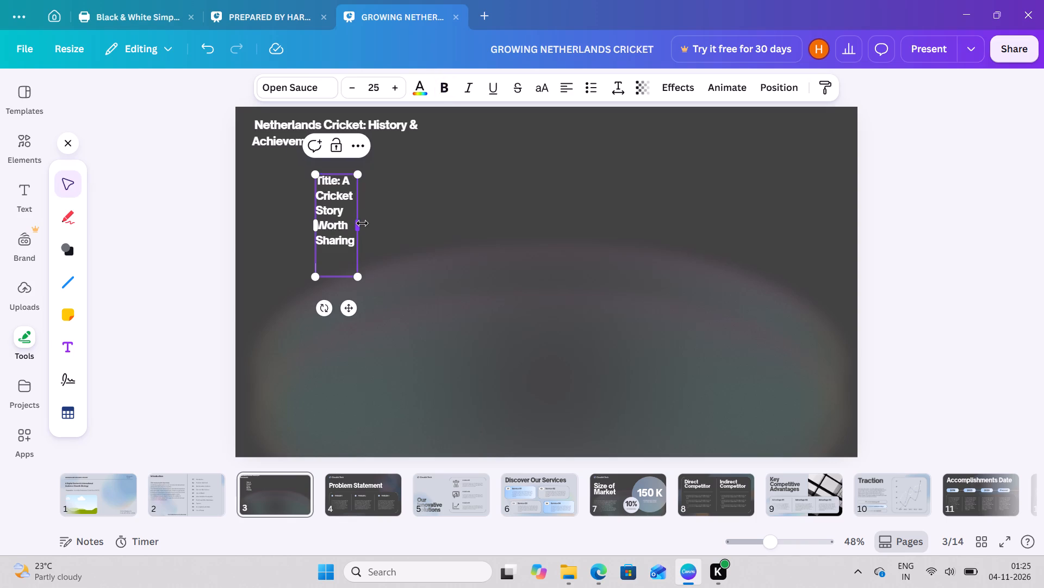
pyautogui.moveTo(362, 223); pyautogui.dragTo(540, 198)
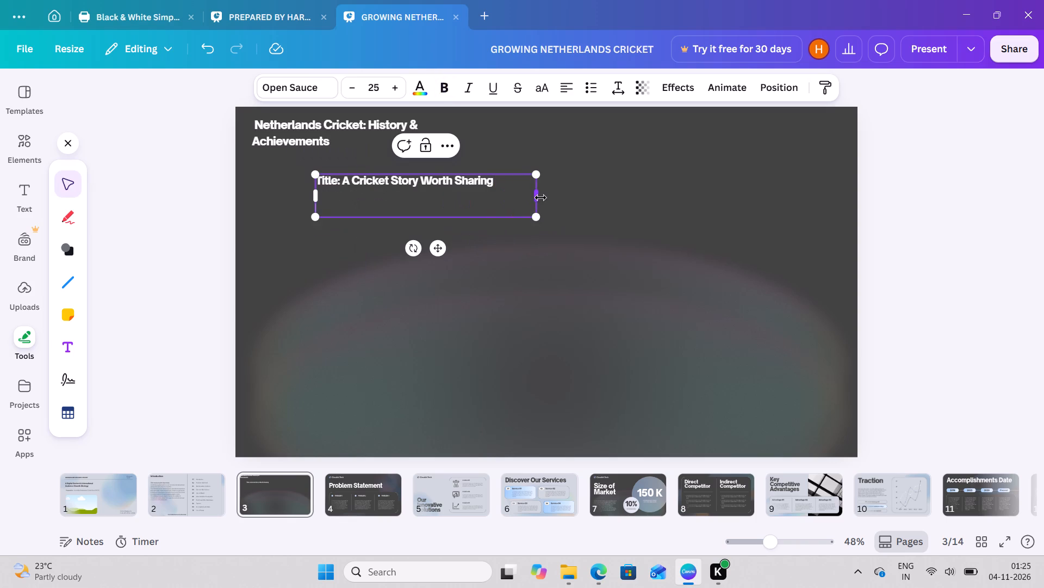
pyautogui.click(302, 295)
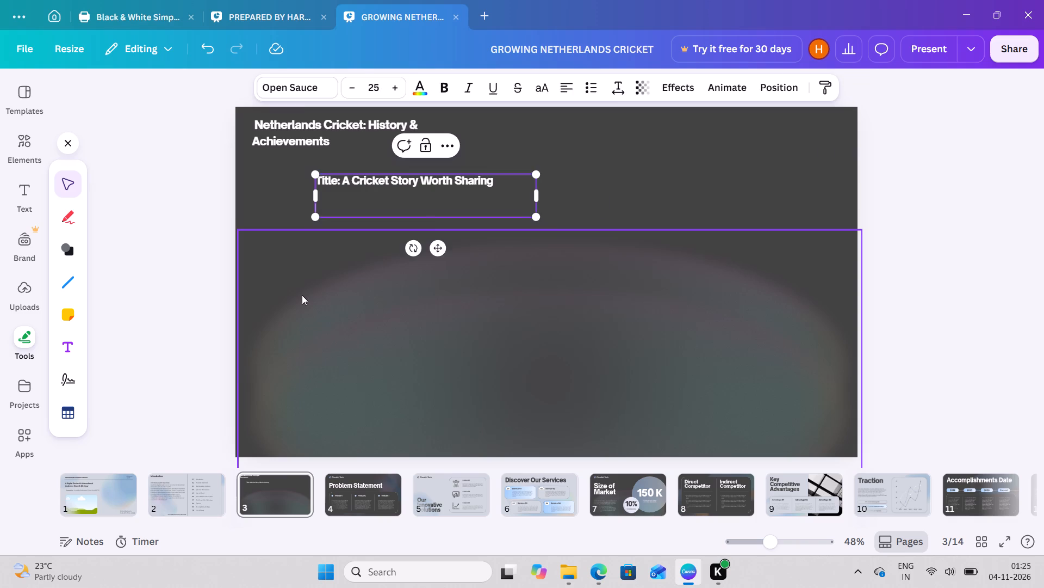
pyautogui.click(253, 211)
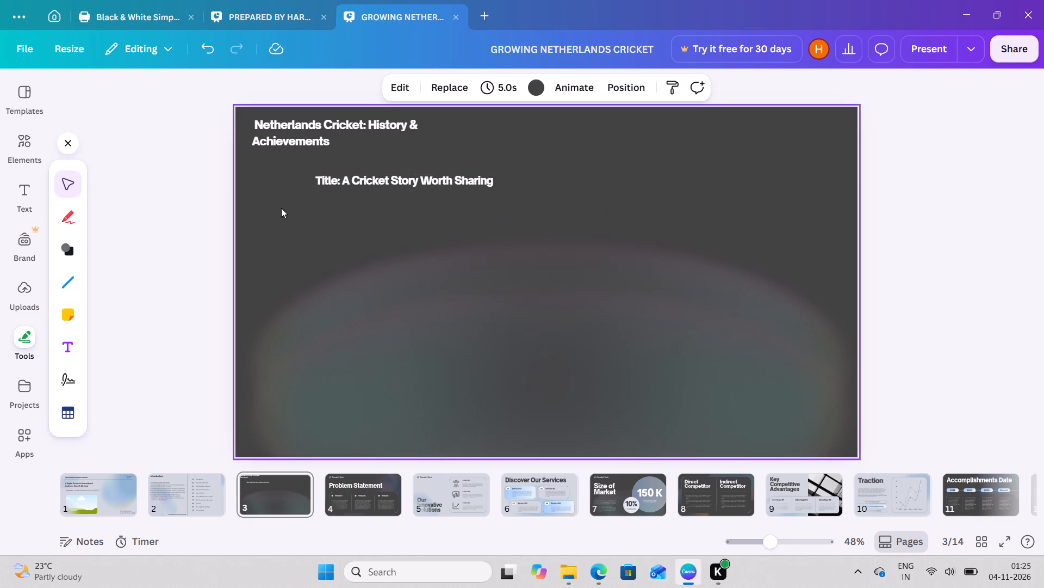
# Set the font of the "Title: A Cricket Story Worth Sharing" text to Inter Light.
pyautogui.click(353, 179)
pyautogui.click(312, 93)
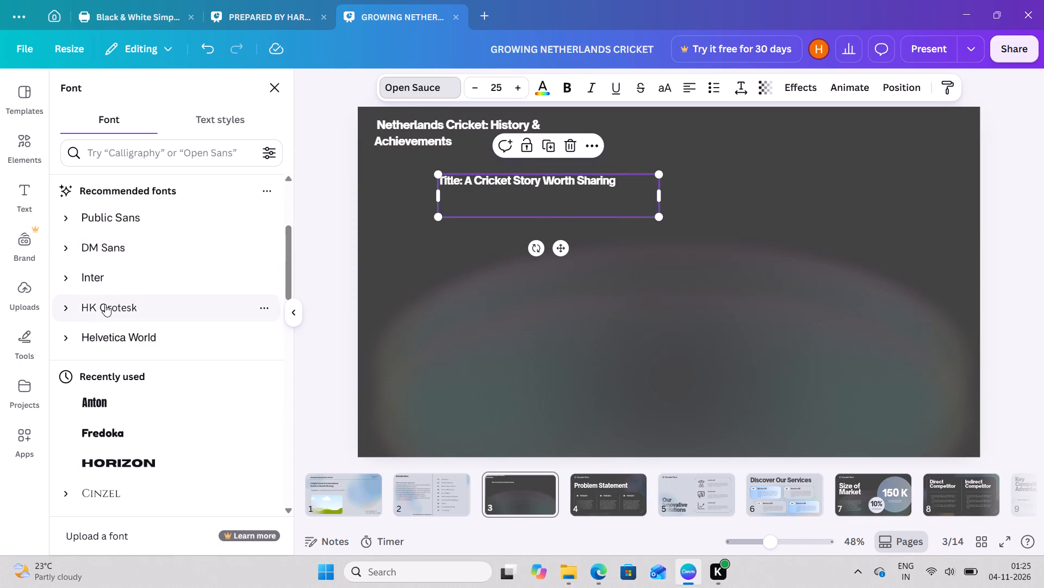
pyautogui.click(145, 146)
pyautogui.write('inter')
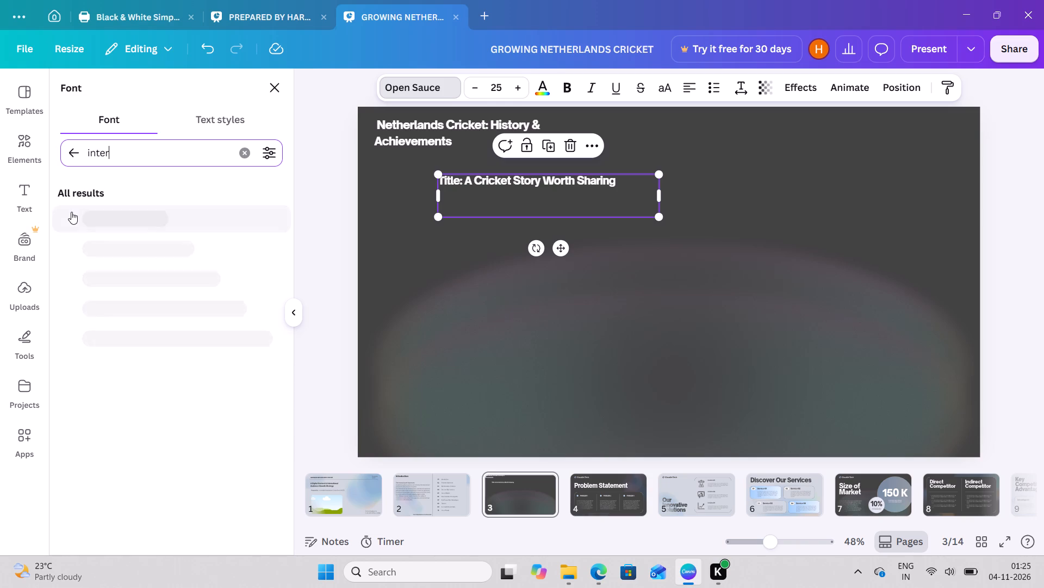
pyautogui.click(71, 217)
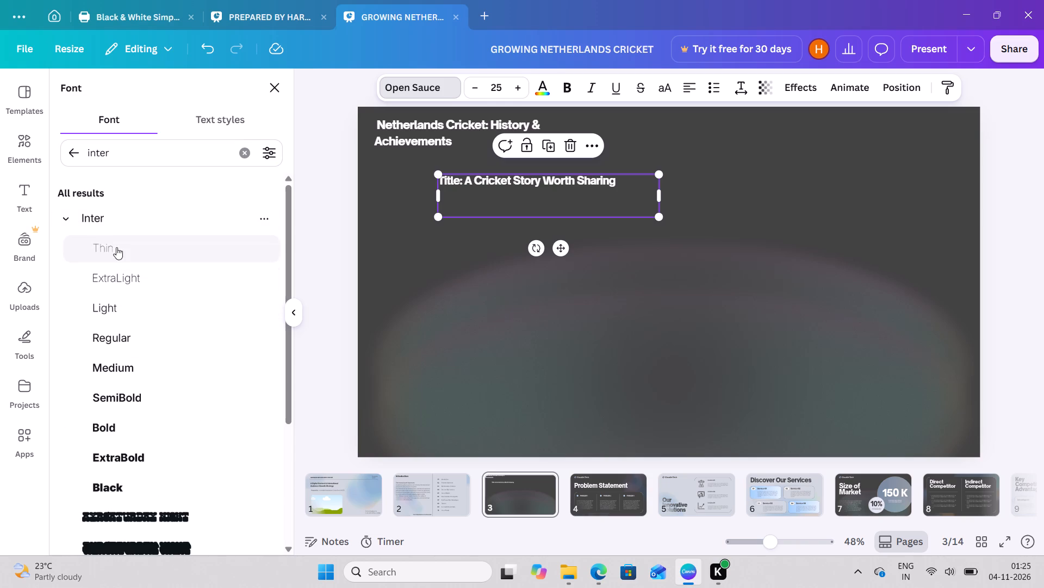
pyautogui.click(122, 303)
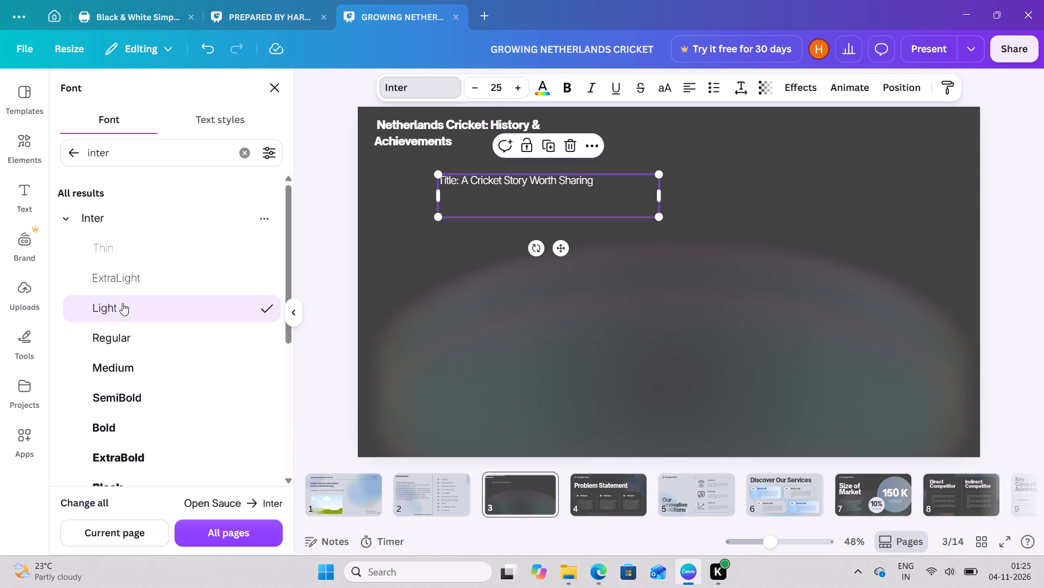
# Recolour the blue component of slide 3's background gradient graphic to the design's light blue.
pyautogui.click(369, 257)
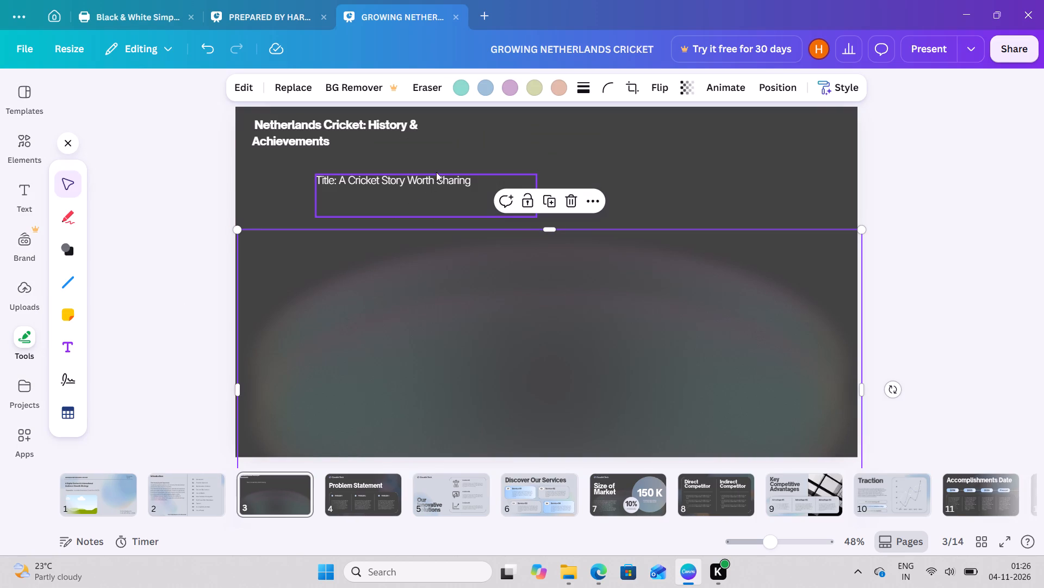
pyautogui.click(481, 90)
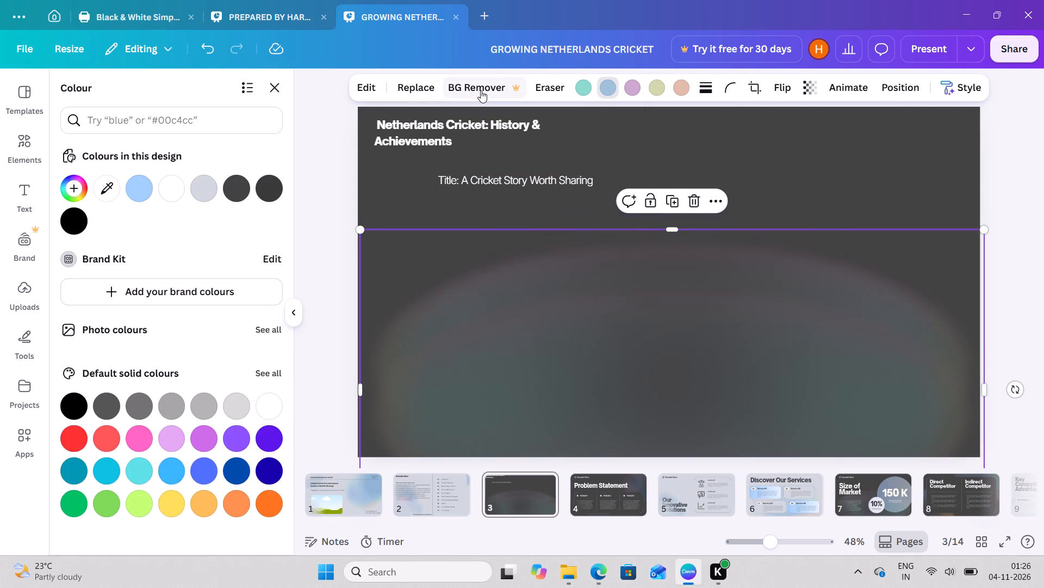
pyautogui.click(141, 191)
# Set the "Title: A Cricket Story Worth Sharing" text colour to the design's light blue #a0cefd.
pyautogui.click(499, 182)
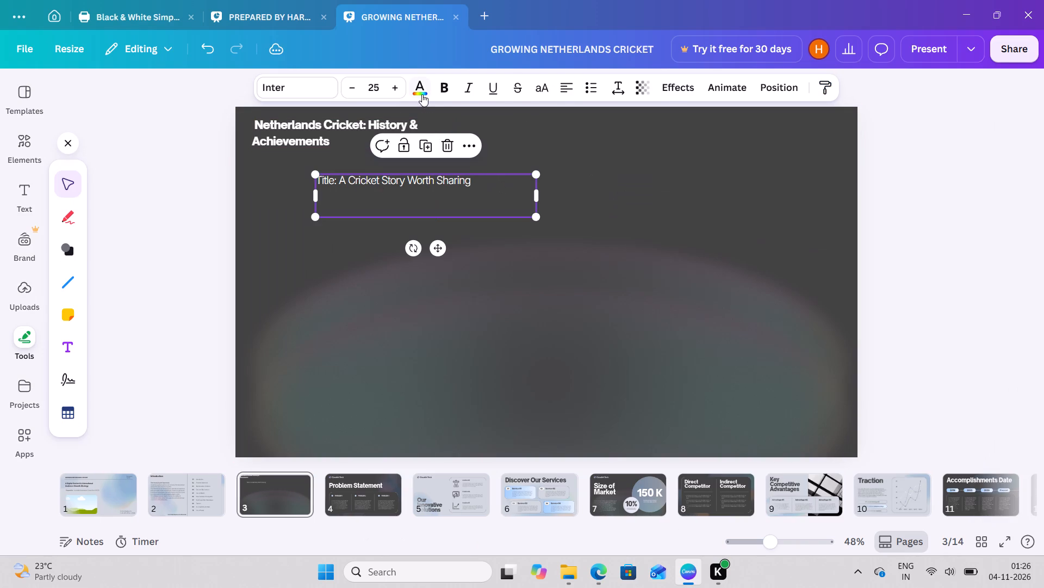
pyautogui.click(422, 94)
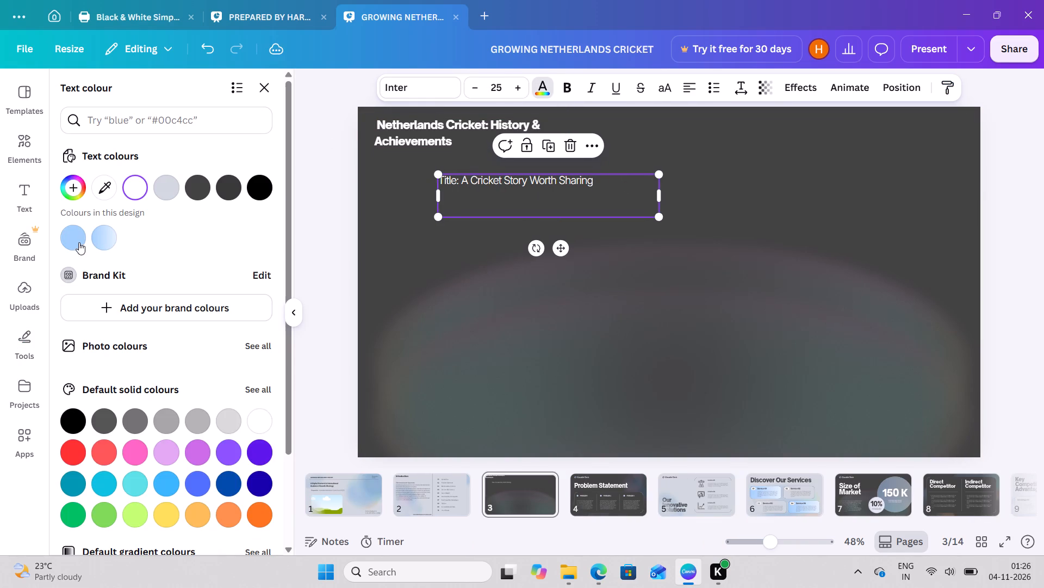
pyautogui.click(78, 242)
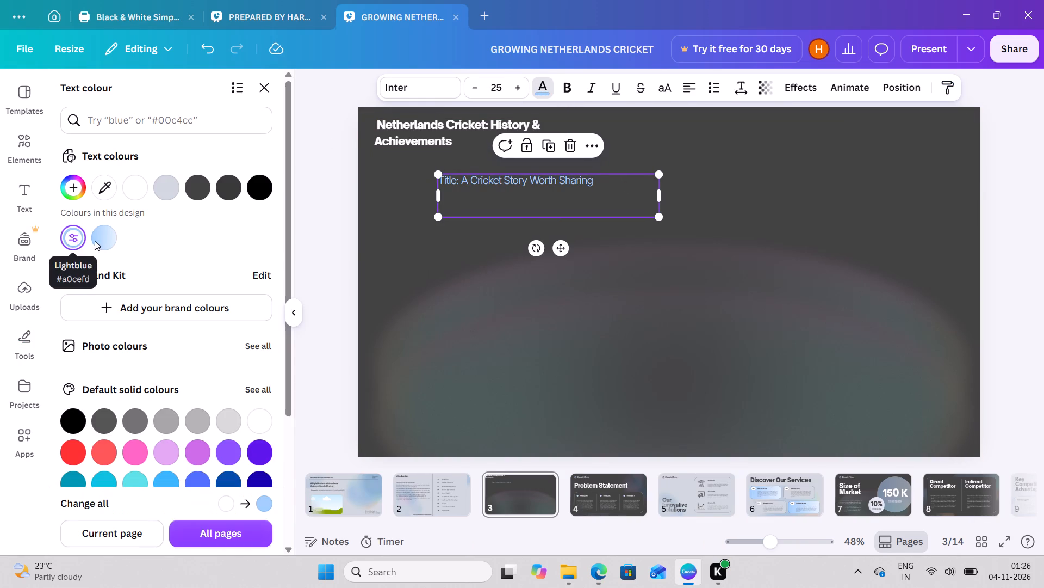
pyautogui.click(325, 236)
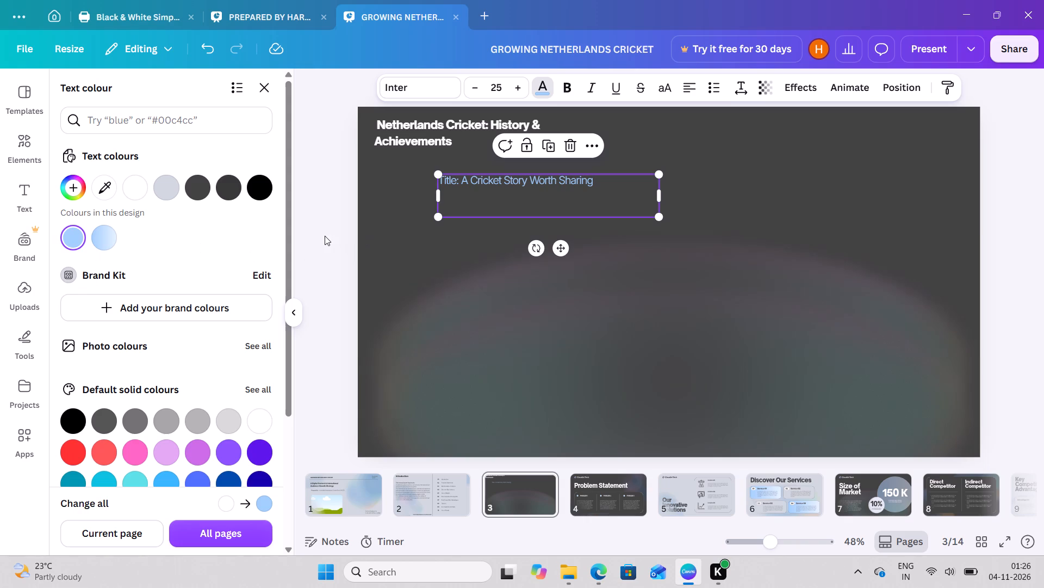
# Move the light blue subtitle text closer beneath slide 3's heading, nearer the slide's left edge.
pyautogui.moveTo(397, 204); pyautogui.dragTo(346, 200)
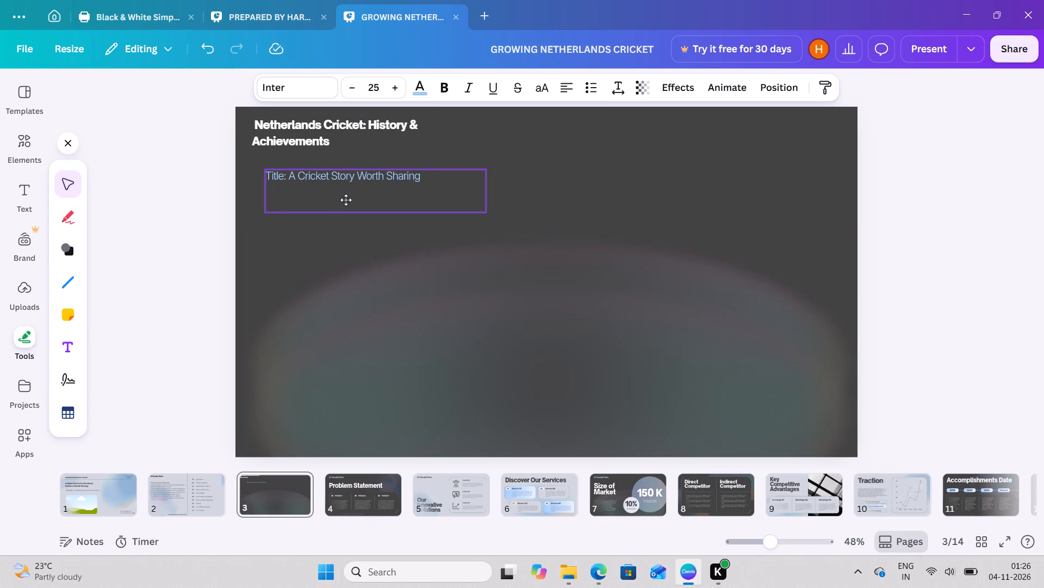
pyautogui.moveTo(346, 200); pyautogui.dragTo(347, 197)
pyautogui.click(612, 144)
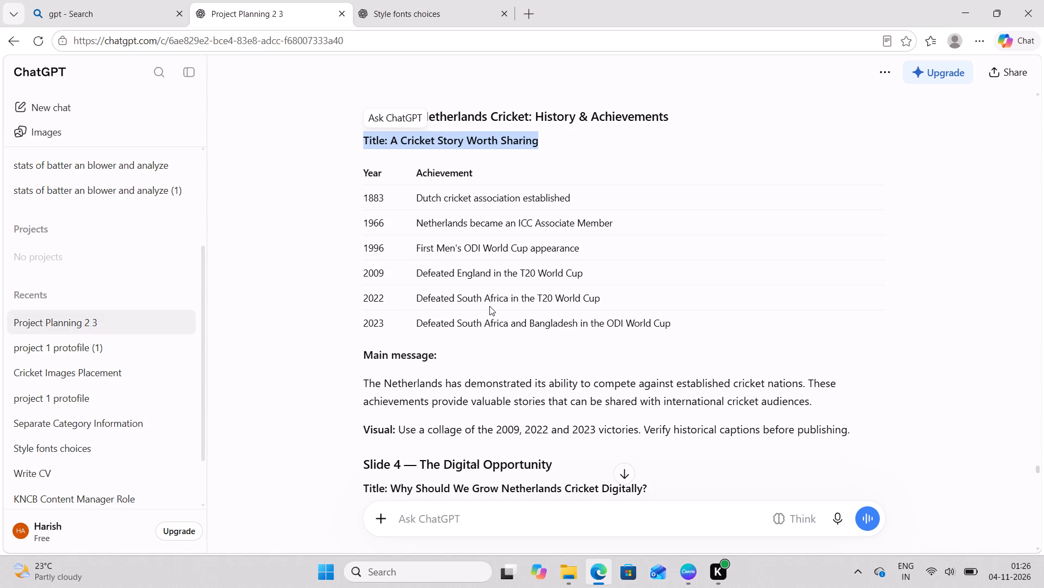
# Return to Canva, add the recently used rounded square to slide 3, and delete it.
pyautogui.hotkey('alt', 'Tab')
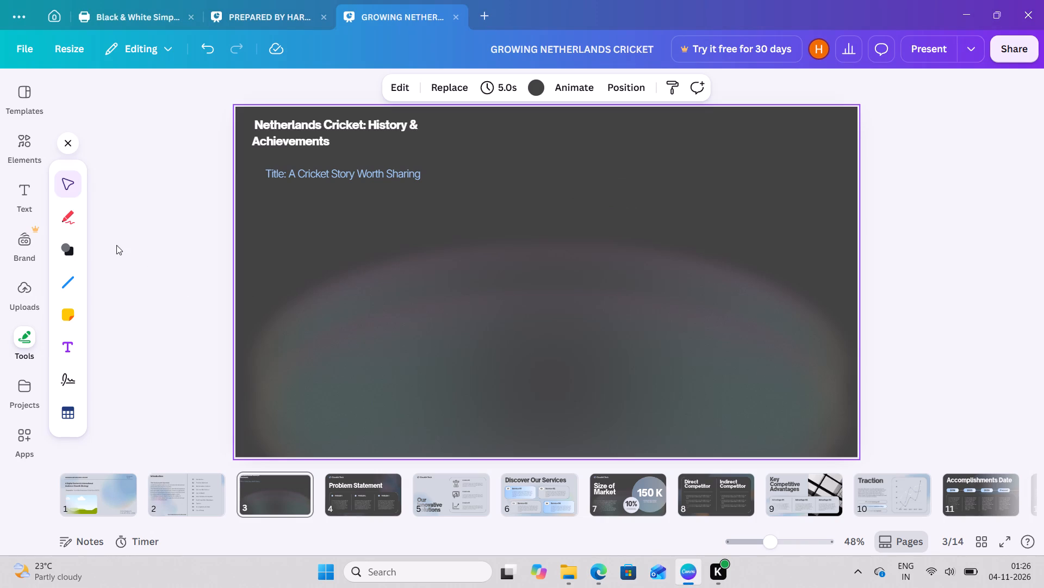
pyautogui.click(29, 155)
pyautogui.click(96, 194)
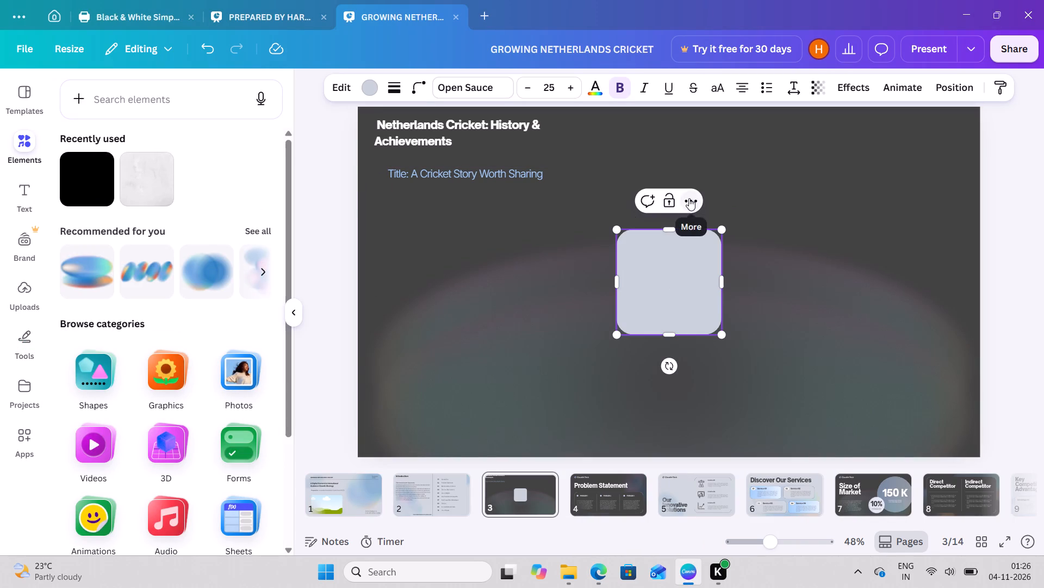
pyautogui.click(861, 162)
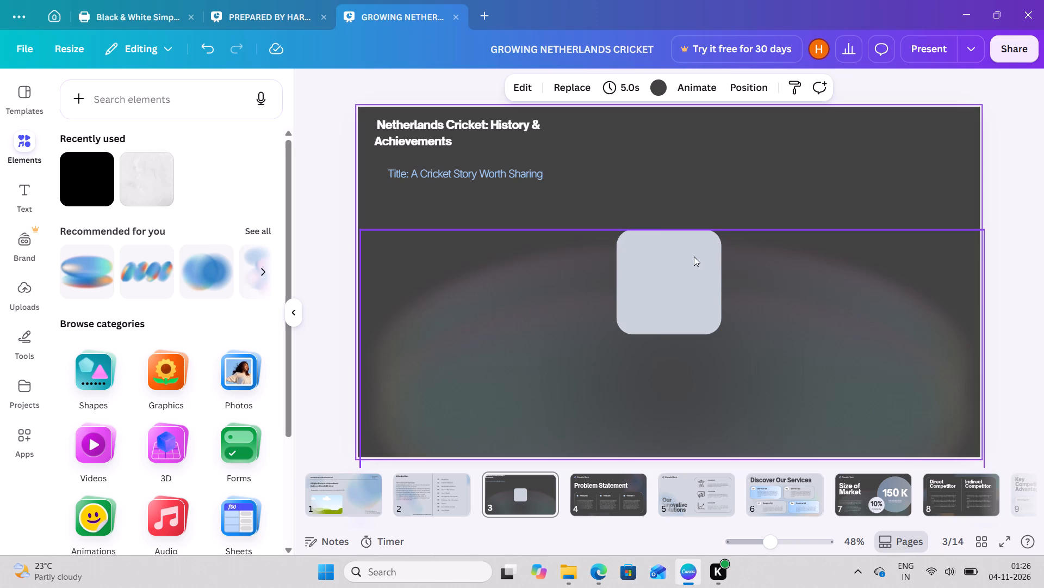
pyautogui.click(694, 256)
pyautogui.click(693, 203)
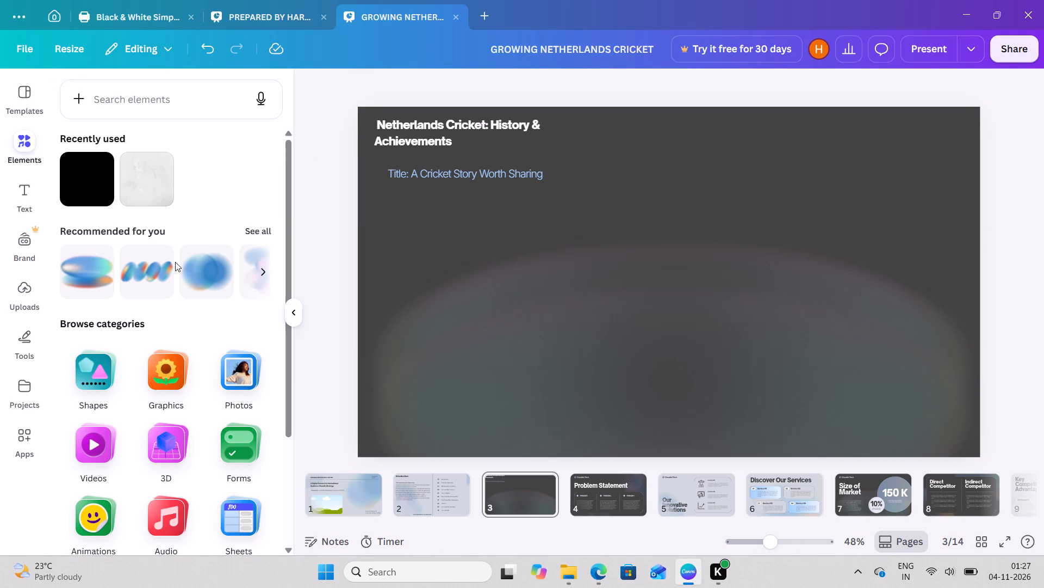
# Add a basic circle shape to slide 3 and move it into the slide's upper-right area, beside the heading text.
pyautogui.scroll(-2, 175, 262)
pyautogui.click(71, 233)
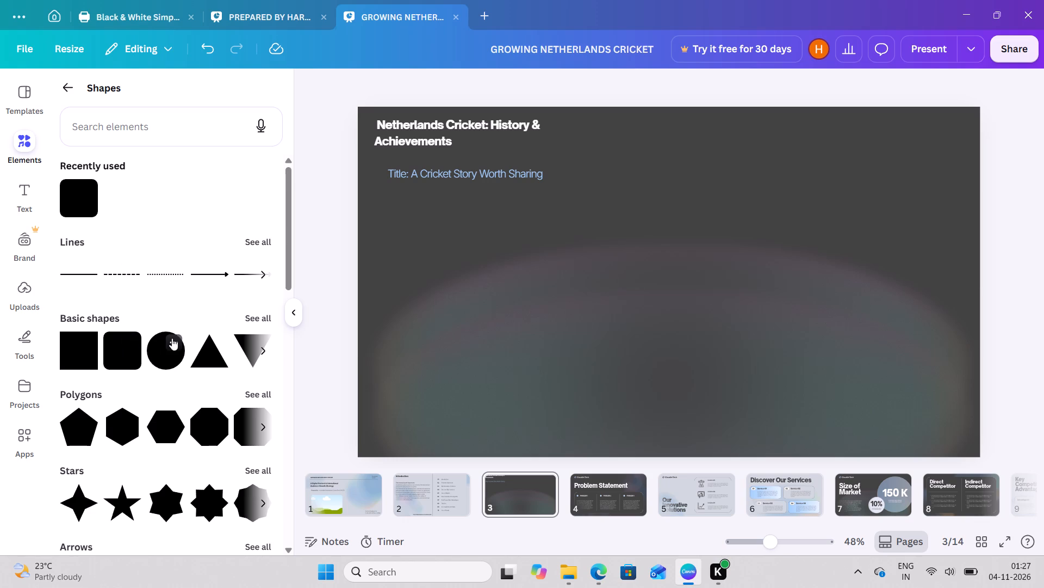
pyautogui.click(172, 338)
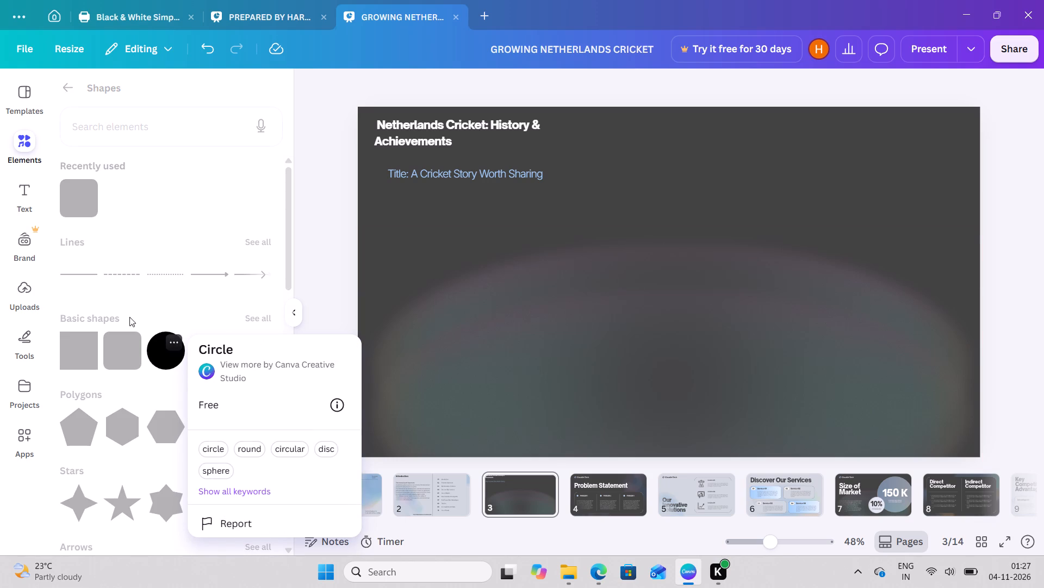
pyautogui.click(159, 348)
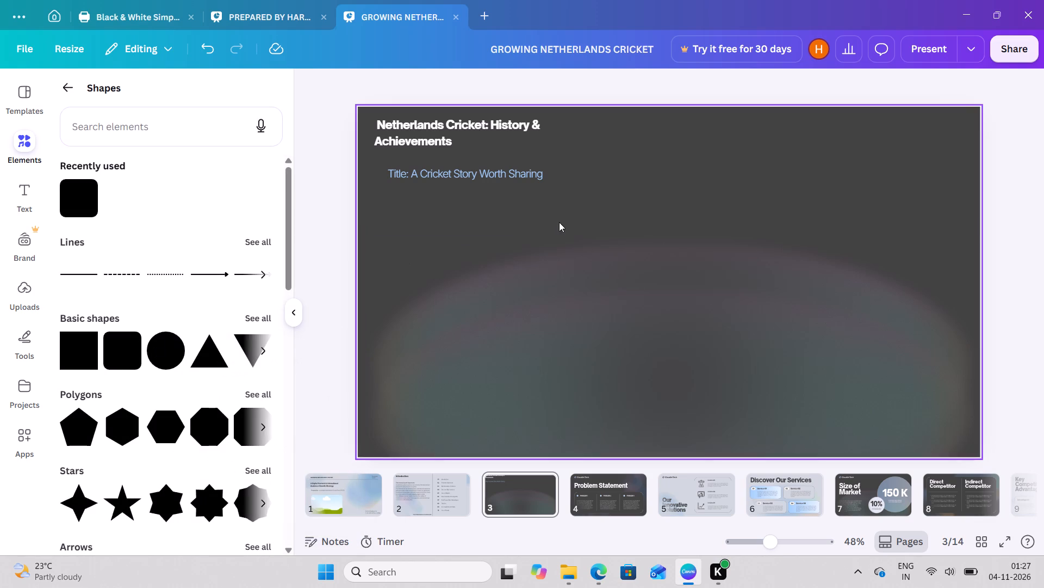
pyautogui.click(163, 360)
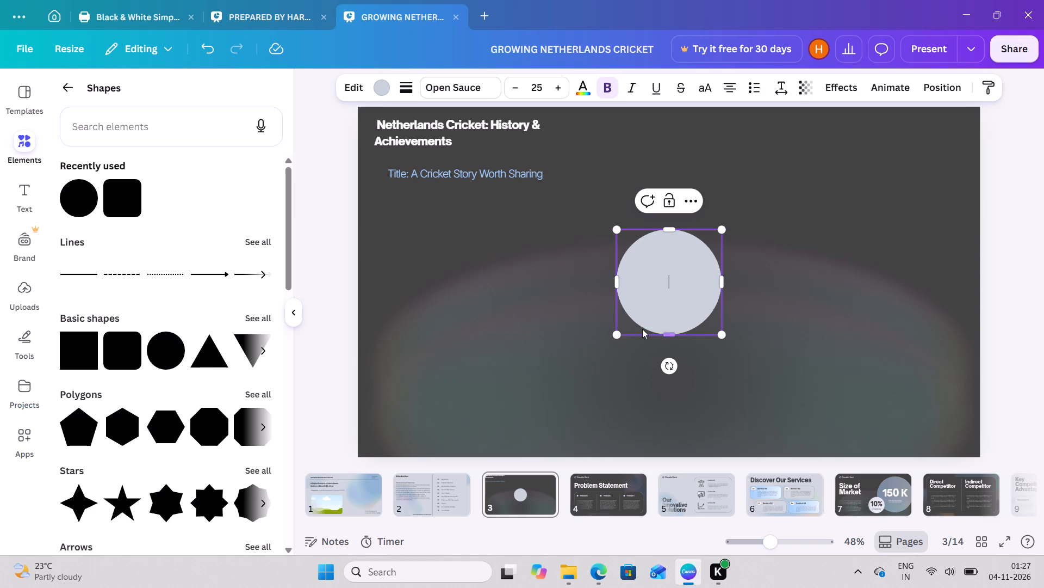
pyautogui.moveTo(655, 316); pyautogui.dragTo(657, 316)
pyautogui.moveTo(657, 316); pyautogui.dragTo(642, 321)
pyautogui.moveTo(642, 321); pyautogui.dragTo(739, 258)
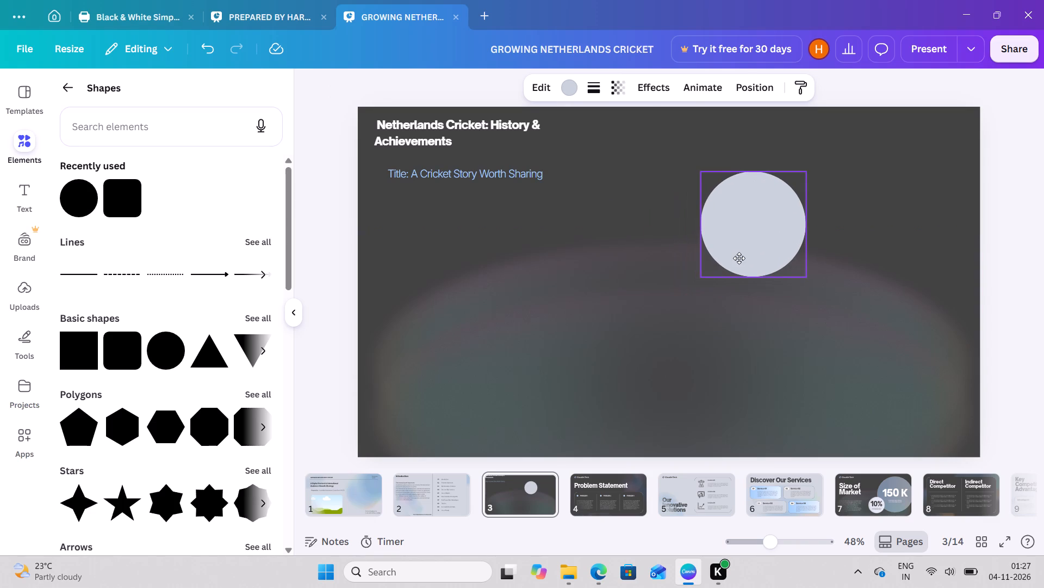
pyautogui.moveTo(739, 258); pyautogui.dragTo(739, 258)
pyautogui.click(759, 259)
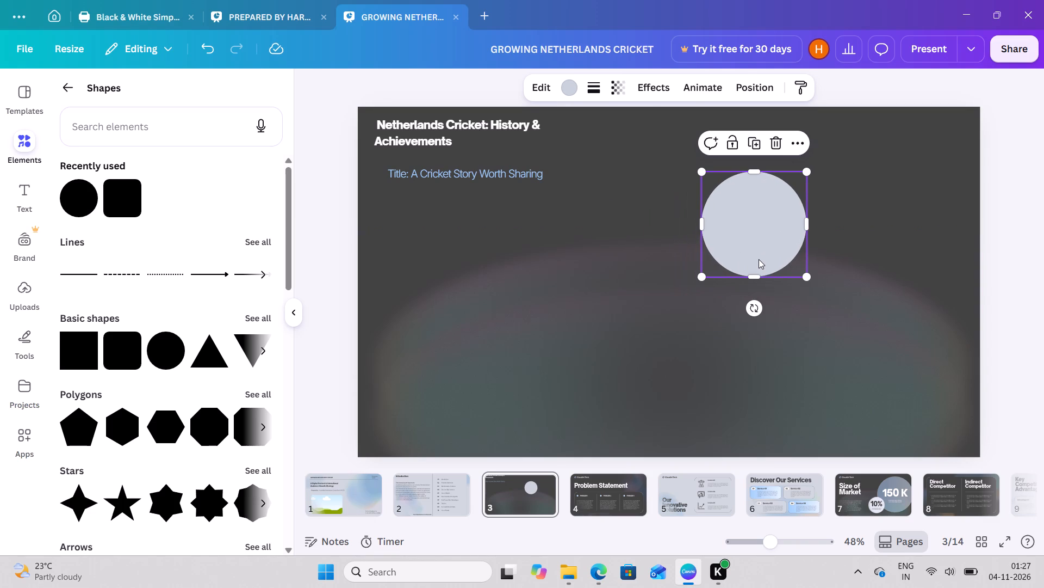
pyautogui.click(759, 259)
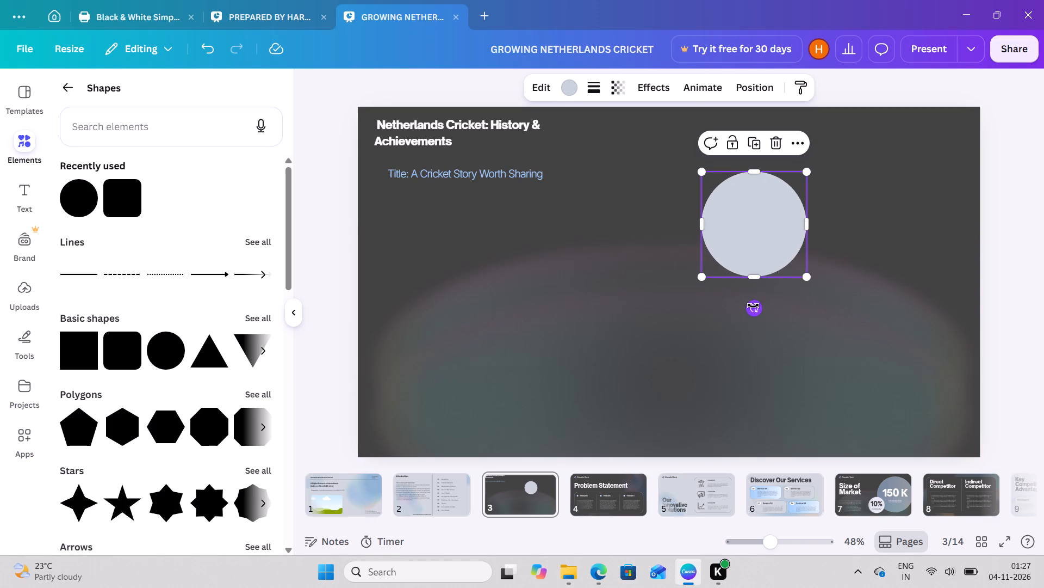
pyautogui.click(753, 305)
# Rotate slide 3's circle about -19°, shift it further toward the slide's upper-right corner, and enlarge it.
pyautogui.moveTo(753, 305); pyautogui.dragTo(775, 290)
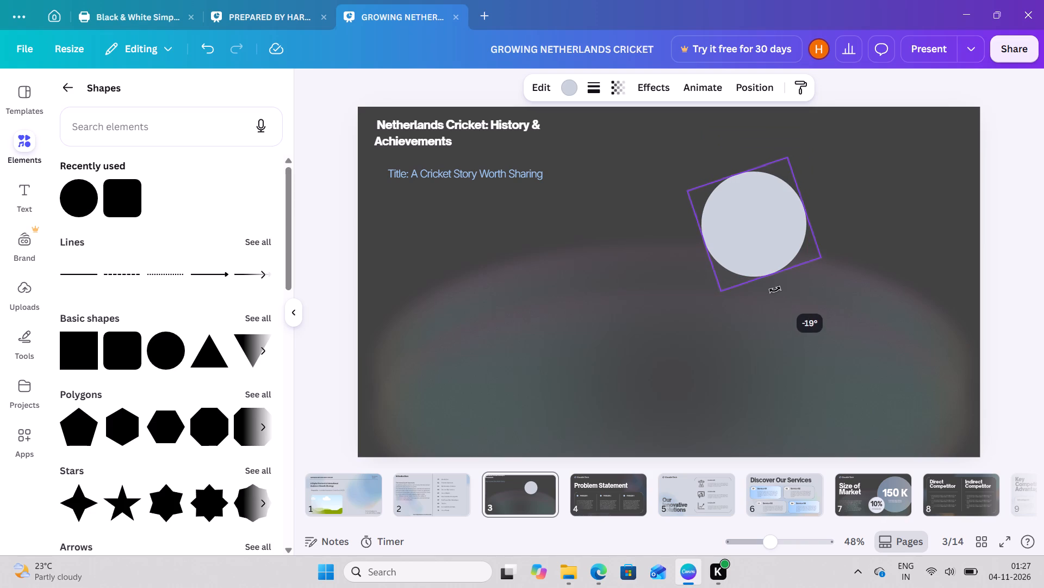
pyautogui.moveTo(775, 290); pyautogui.dragTo(775, 286)
pyautogui.moveTo(761, 256); pyautogui.dragTo(779, 254)
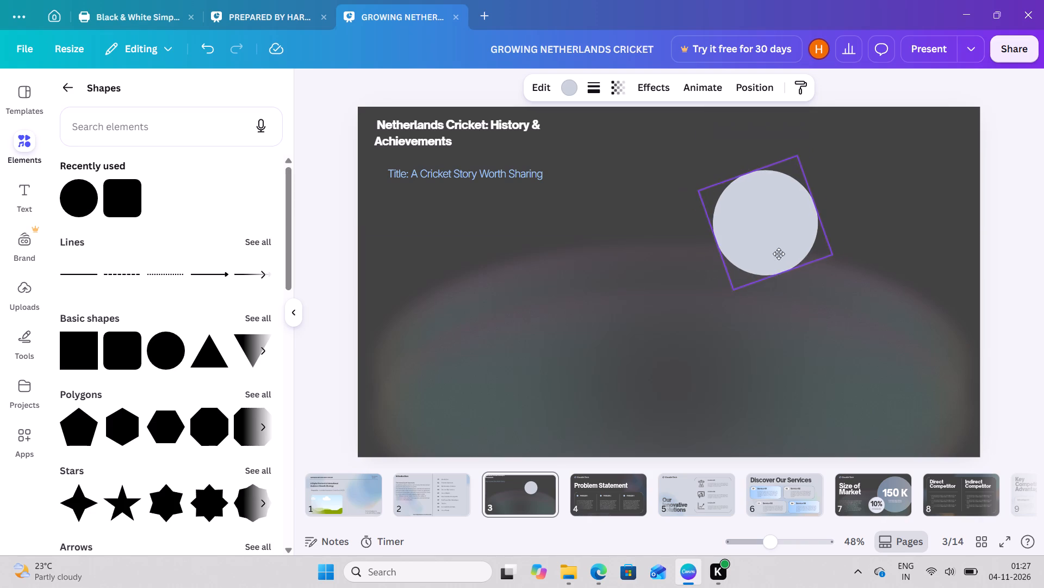
pyautogui.moveTo(779, 254); pyautogui.dragTo(809, 233)
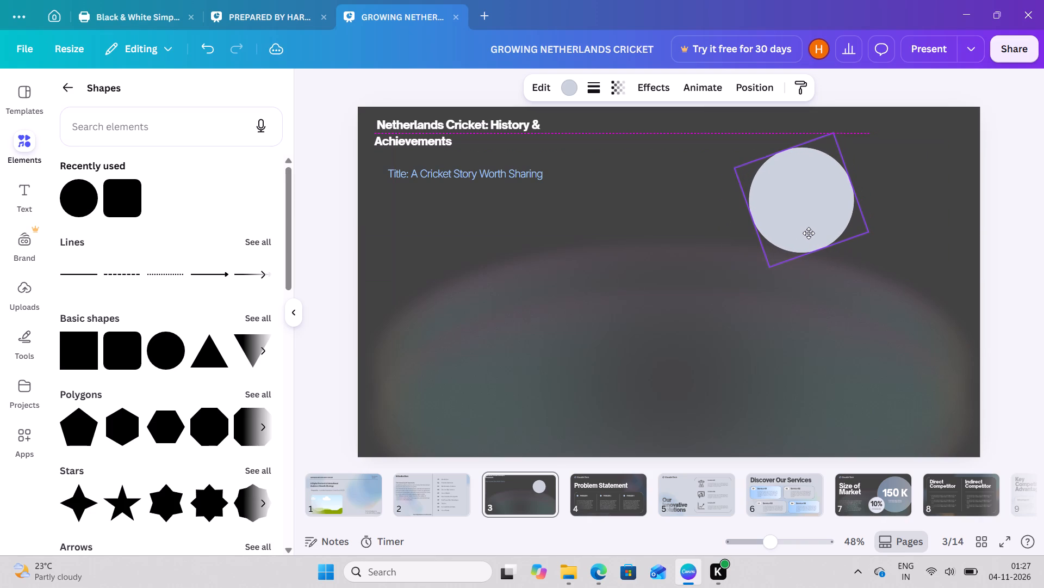
pyautogui.moveTo(809, 233); pyautogui.dragTo(808, 233)
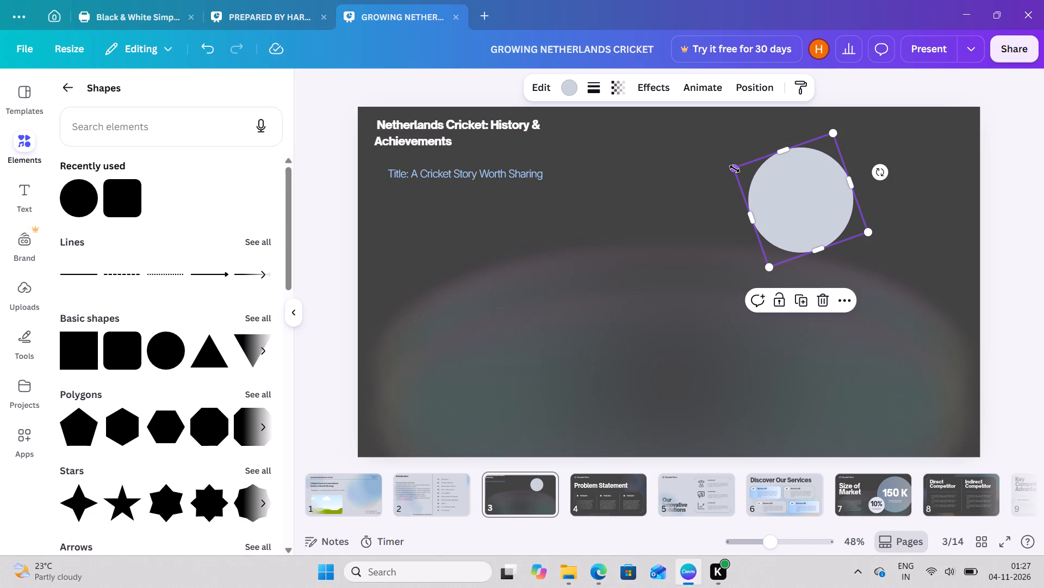
pyautogui.moveTo(735, 168); pyautogui.dragTo(699, 157)
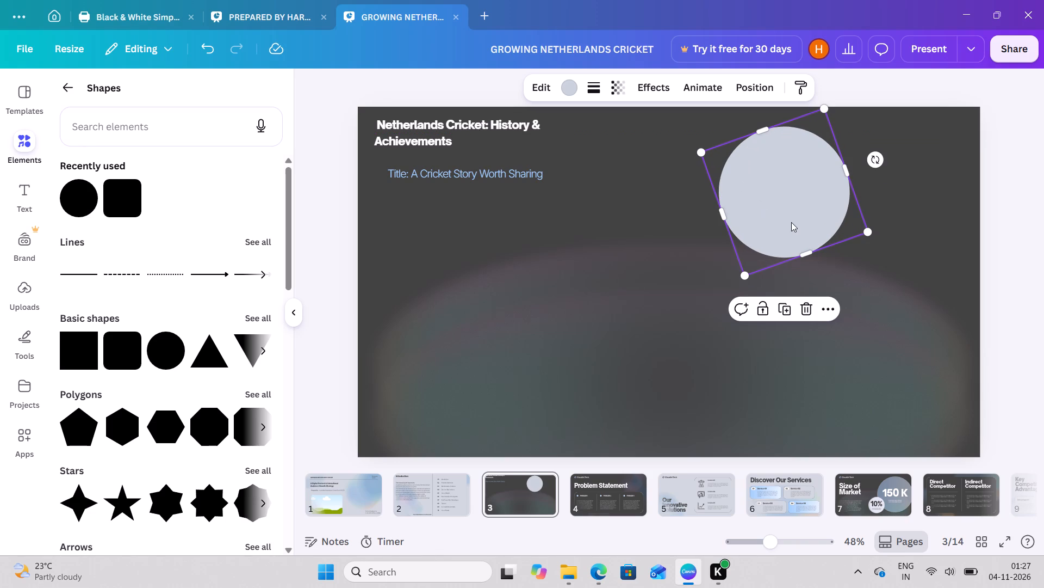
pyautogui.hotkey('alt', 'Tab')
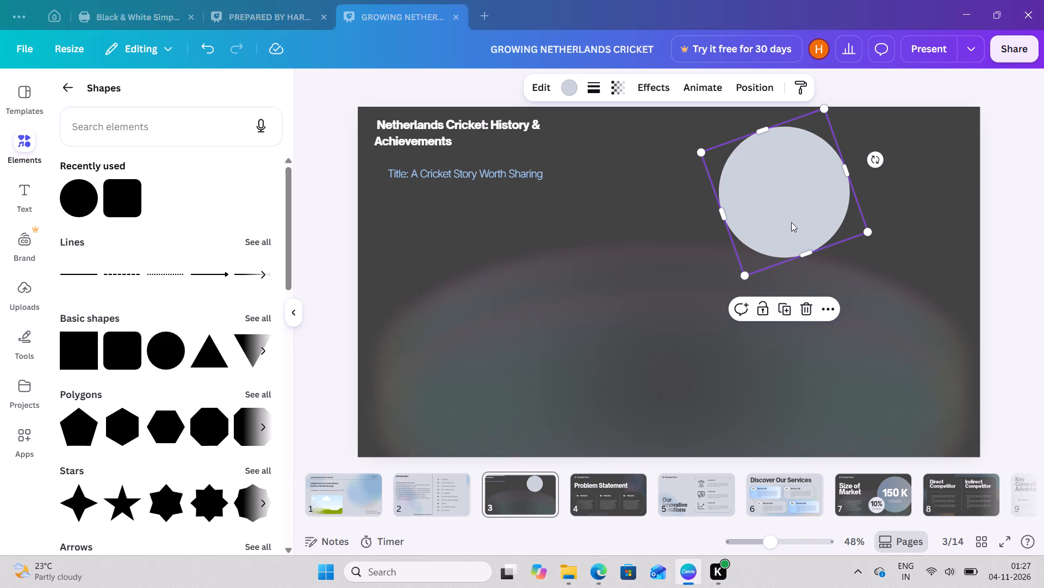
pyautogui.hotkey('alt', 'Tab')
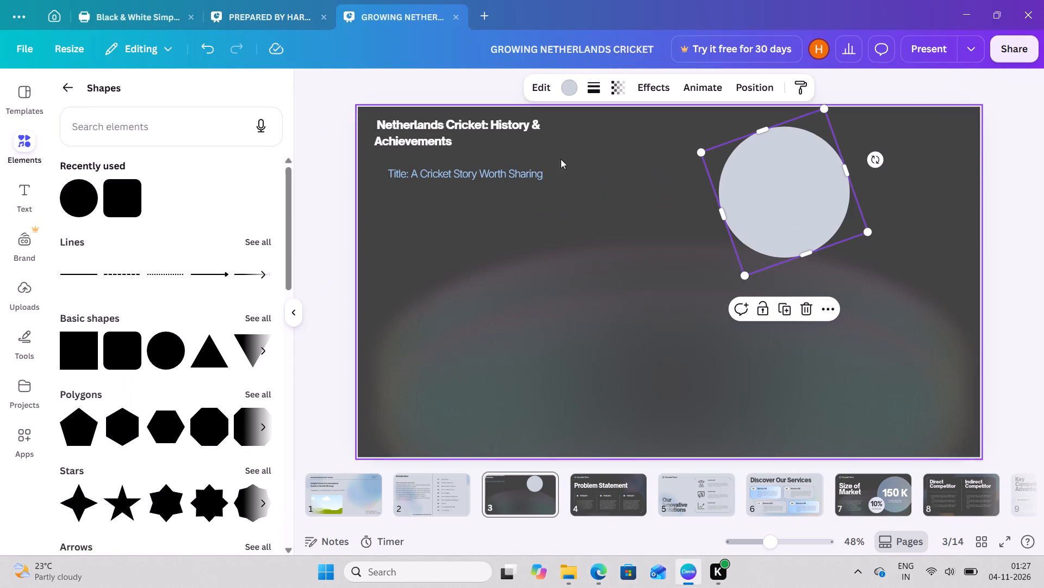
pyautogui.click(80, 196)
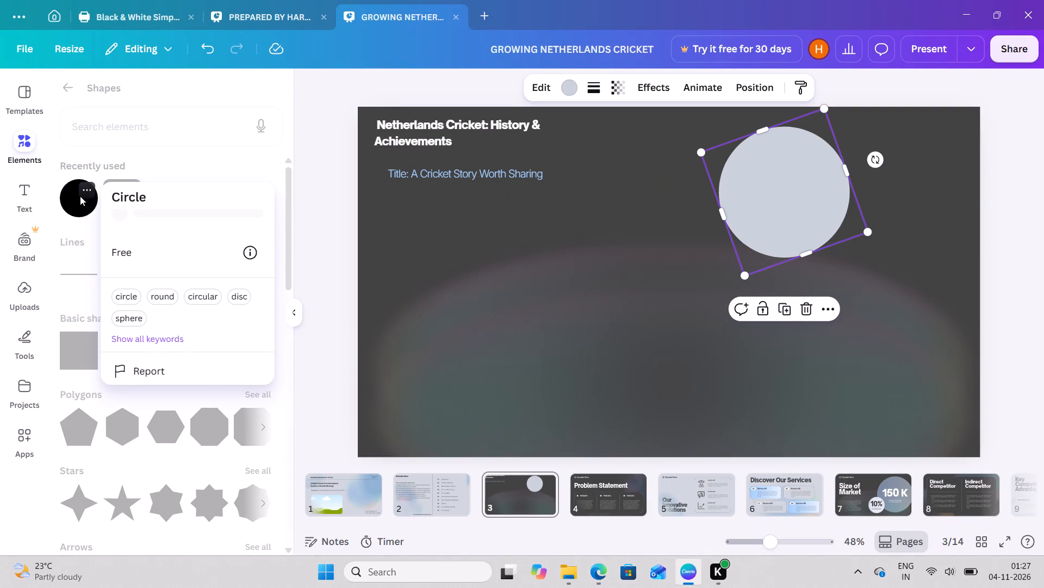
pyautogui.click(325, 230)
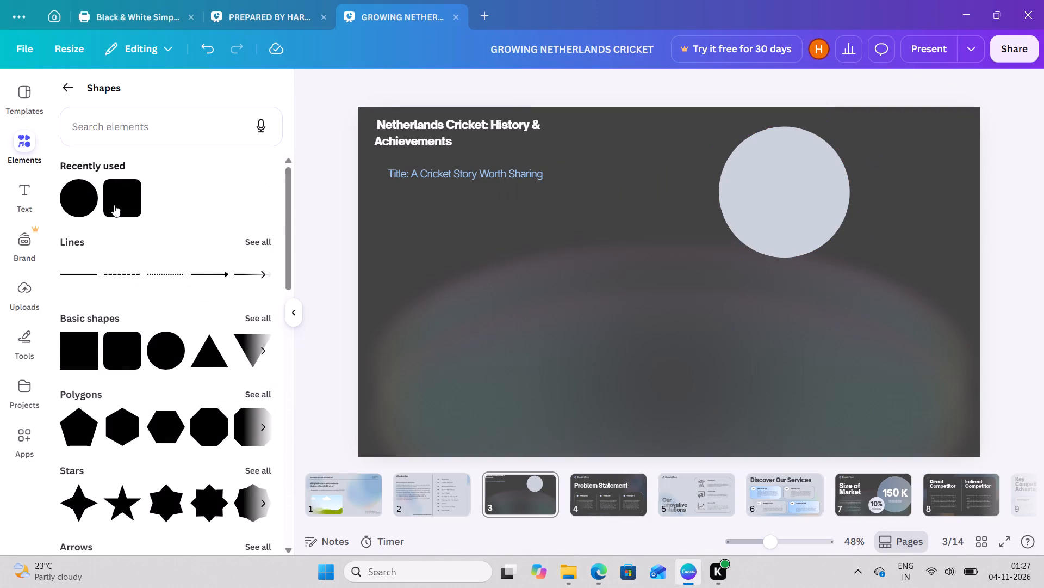
# Add a second circle to slide 3, enlarge it to about 416 × 416, and place it beside the slide's right edge, diagonally below the first circle.
pyautogui.click(65, 199)
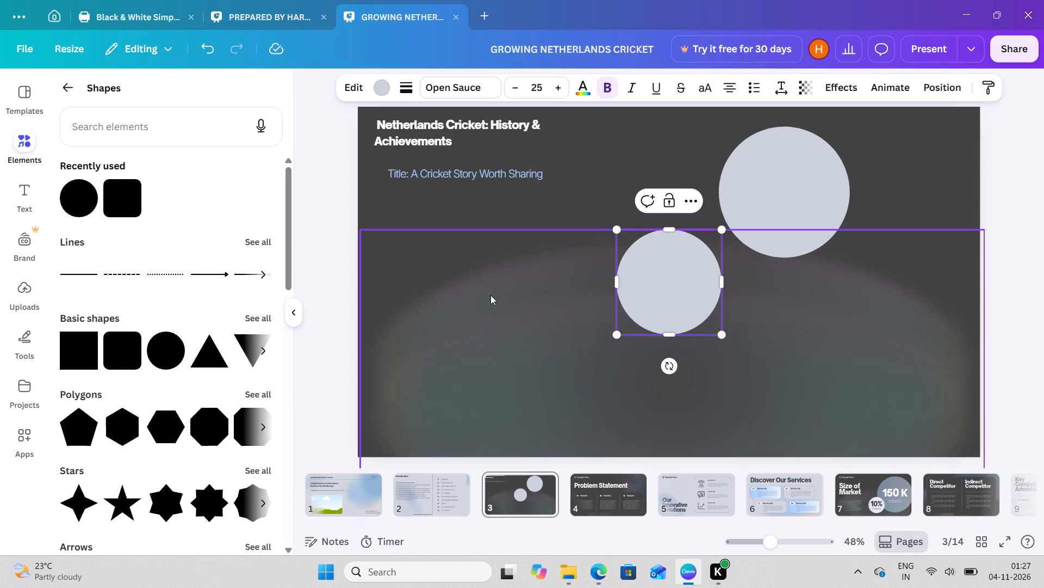
pyautogui.moveTo(668, 354); pyautogui.dragTo(678, 366)
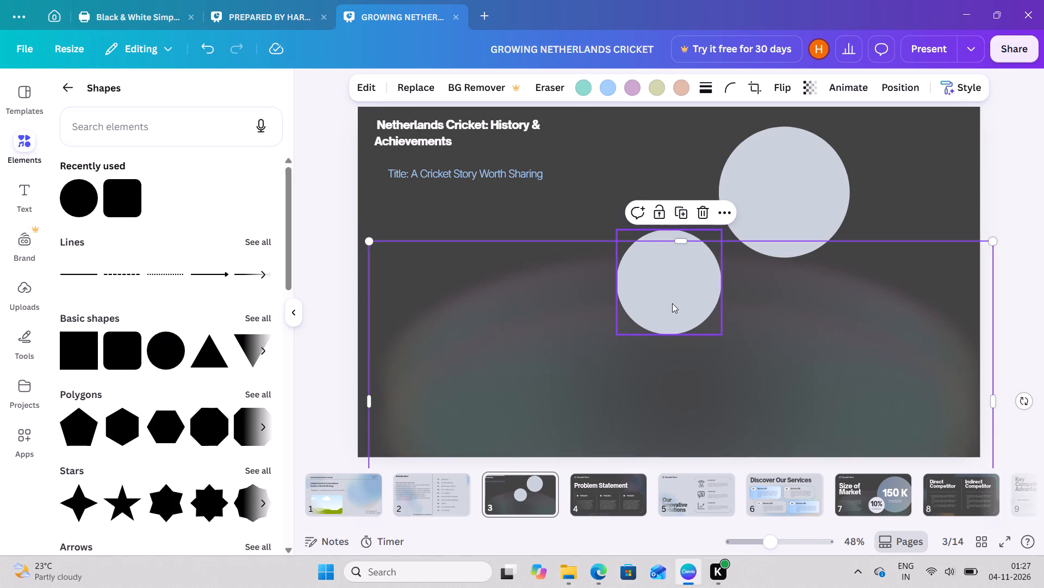
pyautogui.click(672, 303)
pyautogui.moveTo(672, 303); pyautogui.dragTo(717, 329)
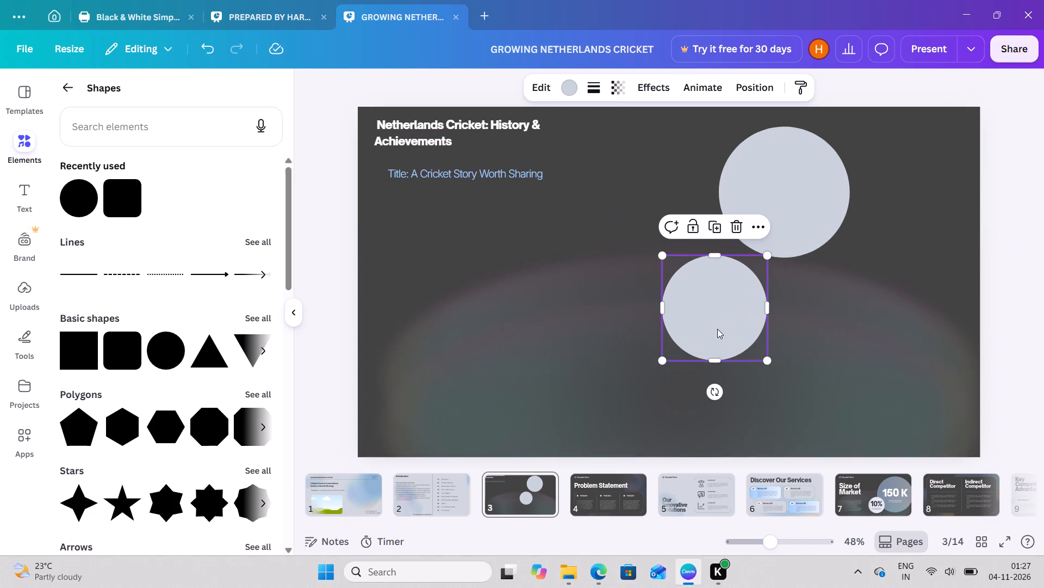
pyautogui.moveTo(769, 360); pyautogui.dragTo(799, 389)
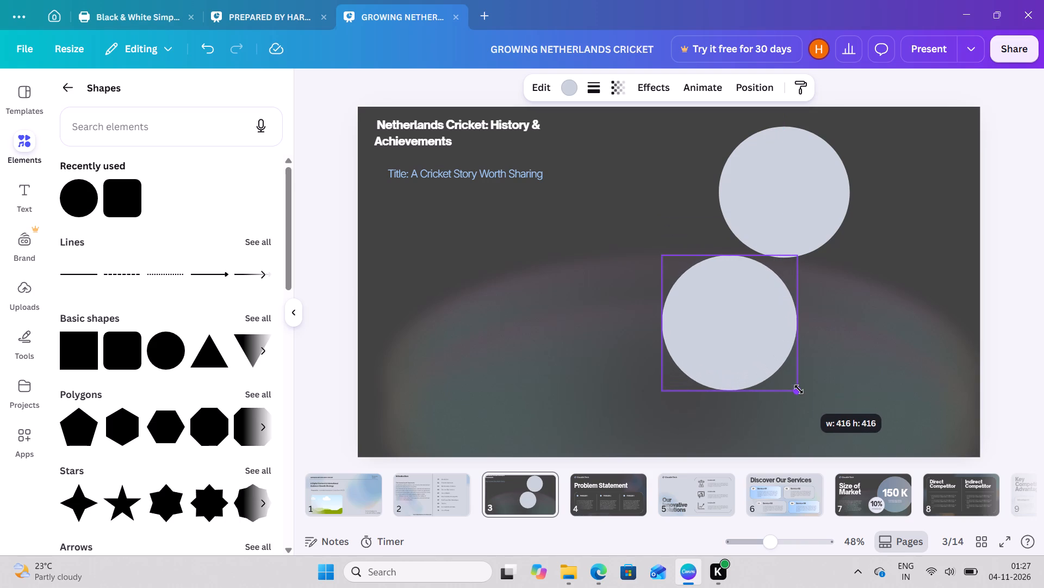
pyautogui.moveTo(799, 389); pyautogui.dragTo(799, 390)
pyautogui.moveTo(735, 370); pyautogui.dragTo(772, 373)
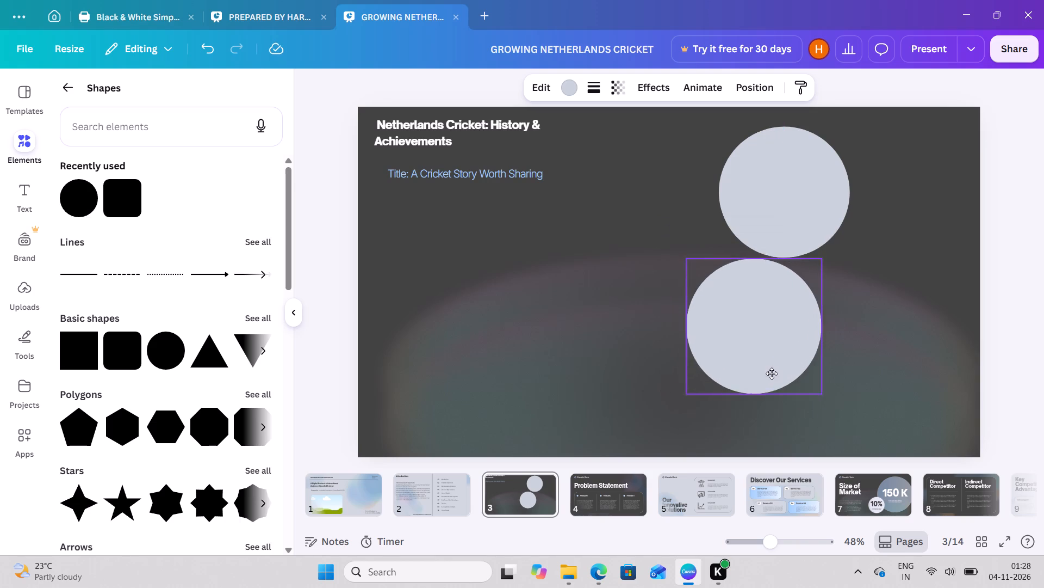
pyautogui.moveTo(772, 373); pyautogui.dragTo(906, 325)
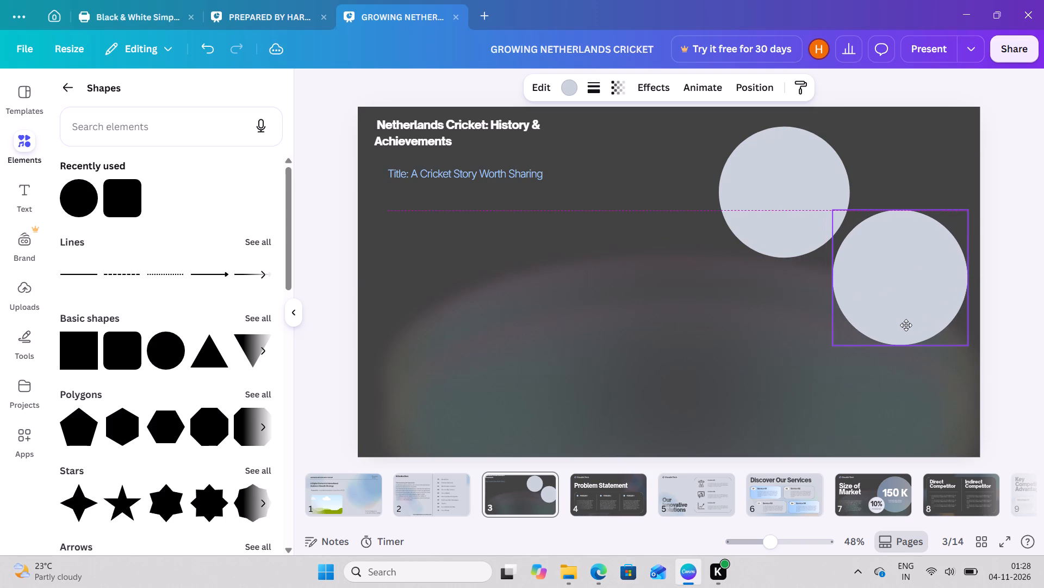
pyautogui.moveTo(906, 325); pyautogui.dragTo(912, 322)
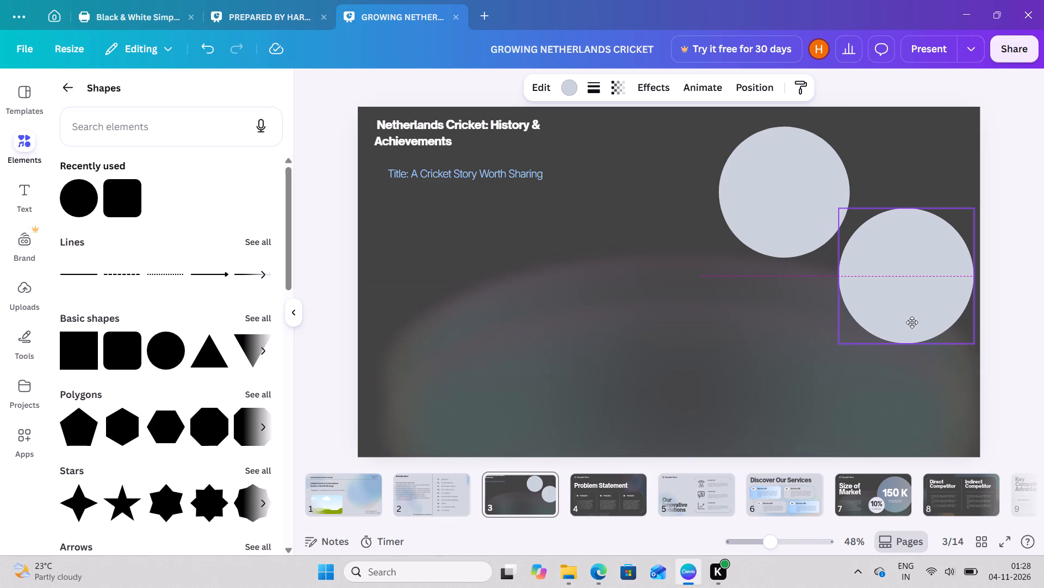
pyautogui.moveTo(912, 322); pyautogui.dragTo(910, 324)
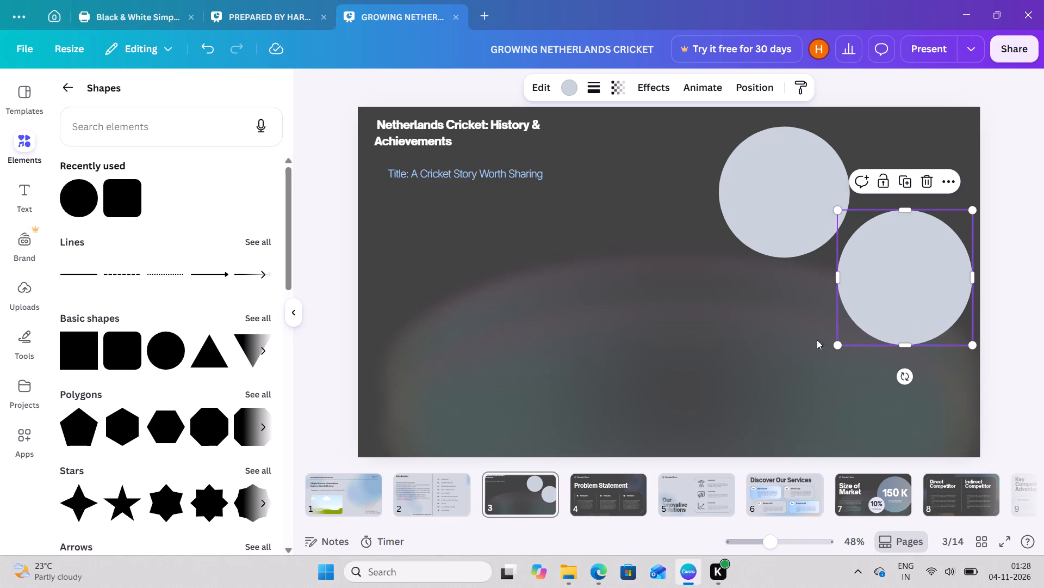
# Add a third circle to slide 3, enlarge it to about the first circle's size, and place it directly below the first, centres vertically aligned.
pyautogui.click(76, 204)
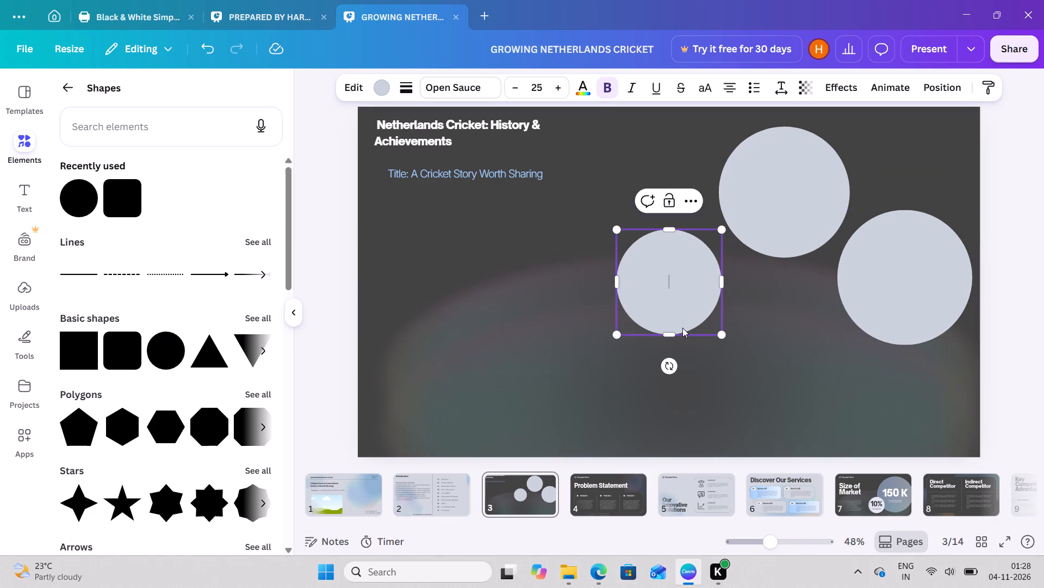
pyautogui.moveTo(726, 333); pyautogui.dragTo(739, 351)
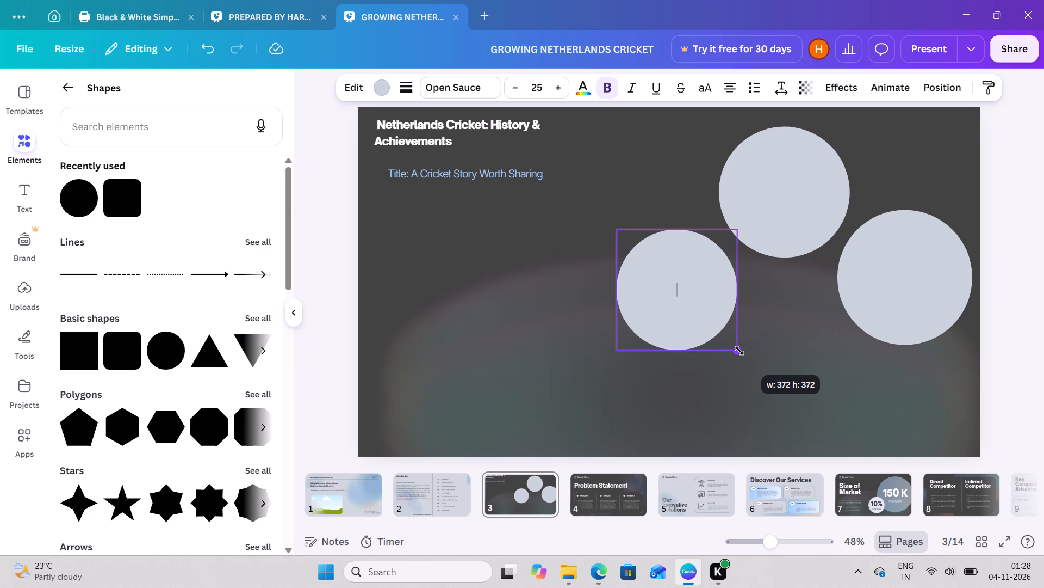
pyautogui.moveTo(739, 351); pyautogui.dragTo(747, 357)
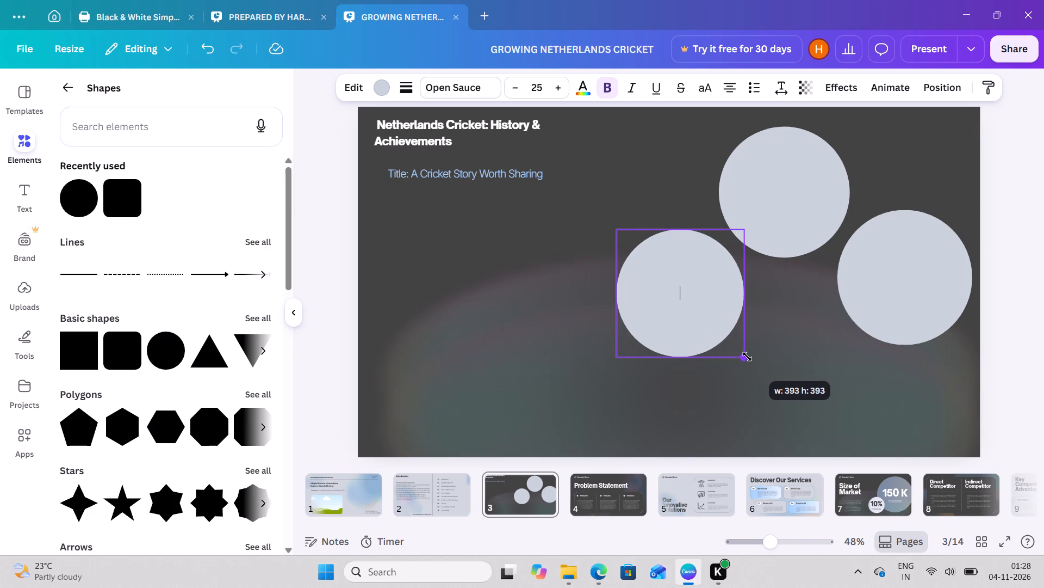
pyautogui.moveTo(747, 357); pyautogui.dragTo(758, 365)
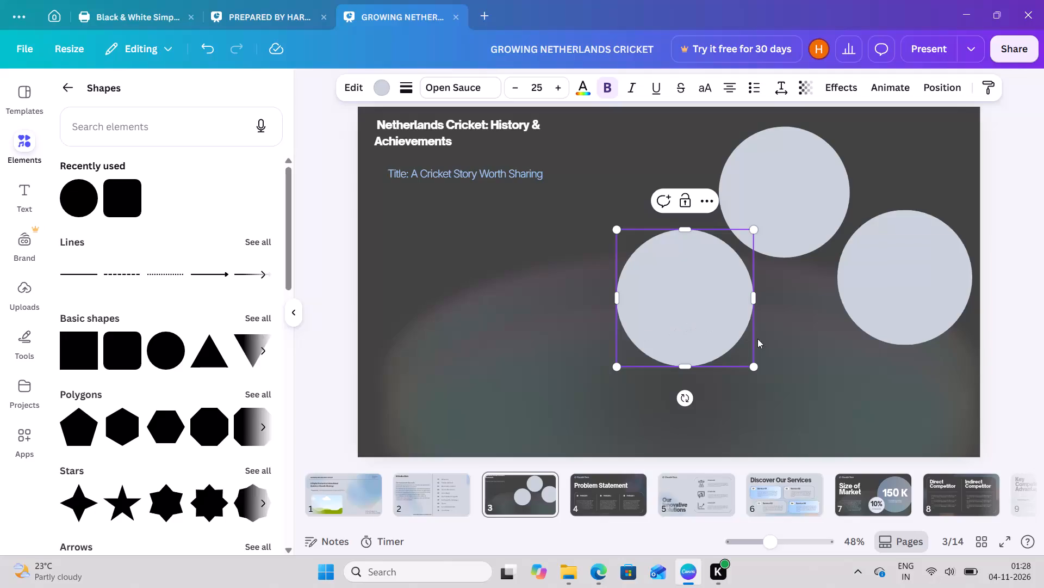
pyautogui.moveTo(755, 364); pyautogui.dragTo(749, 360)
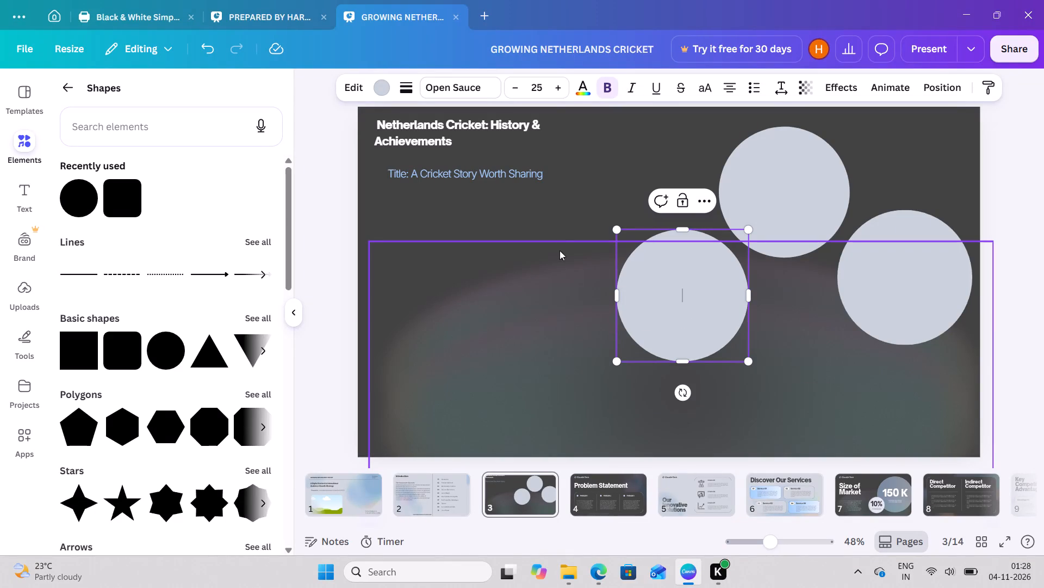
pyautogui.click(567, 207)
pyautogui.click(649, 182)
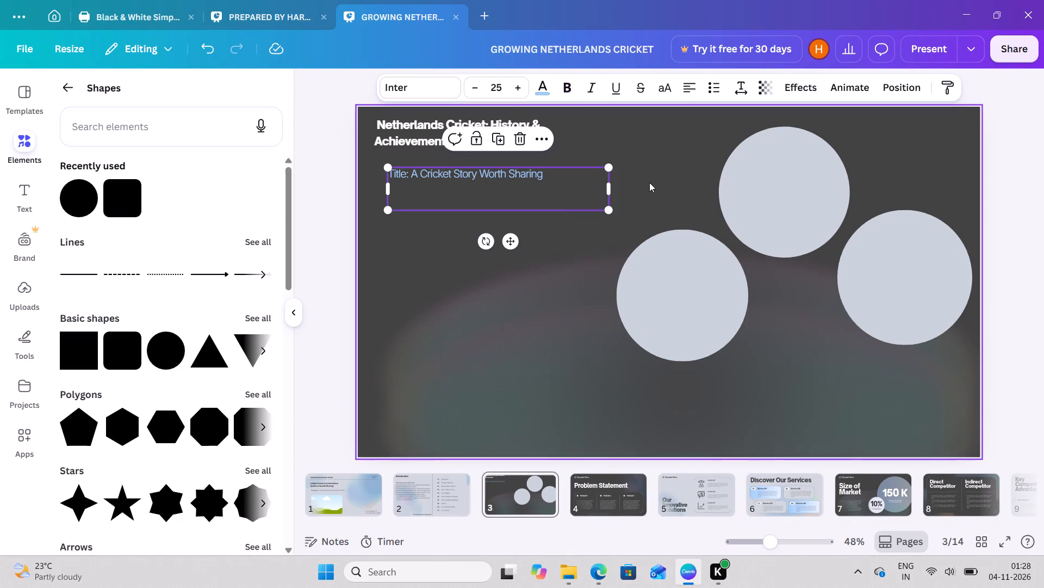
pyautogui.moveTo(699, 289); pyautogui.dragTo(765, 345)
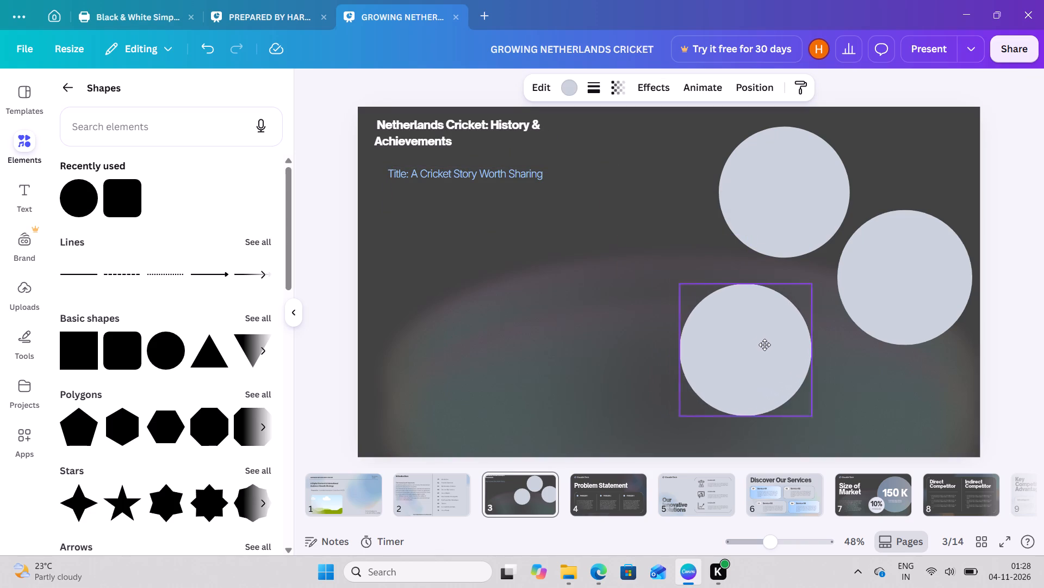
pyautogui.moveTo(765, 345); pyautogui.dragTo(789, 357)
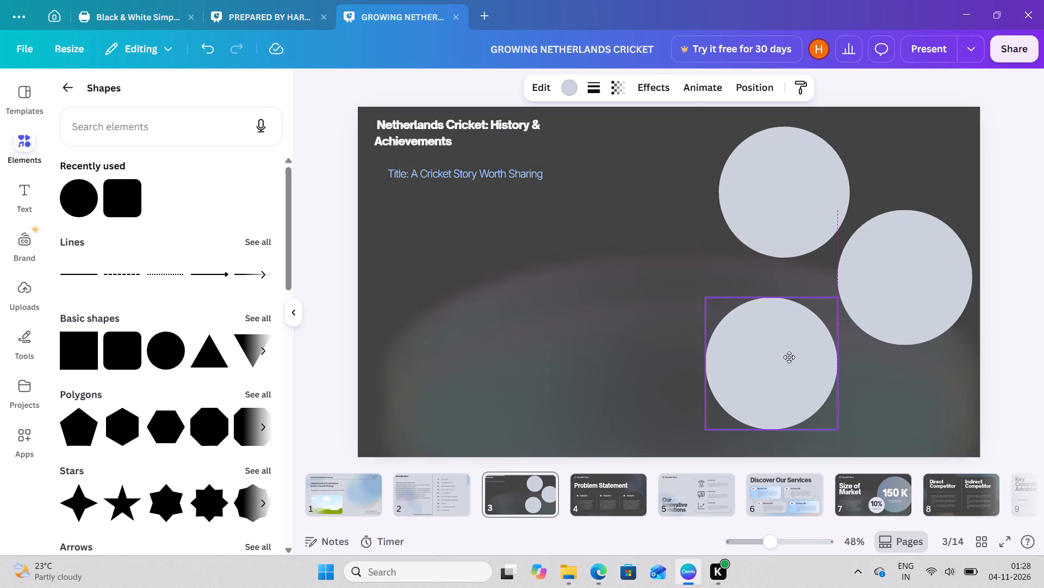
pyautogui.moveTo(789, 357); pyautogui.dragTo(803, 363)
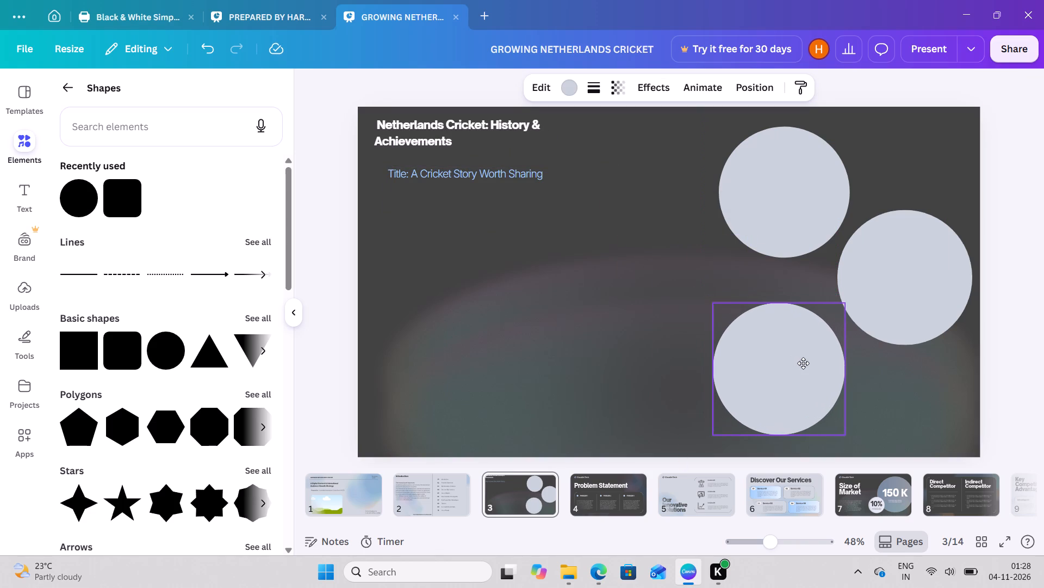
pyautogui.moveTo(803, 363); pyautogui.dragTo(803, 363)
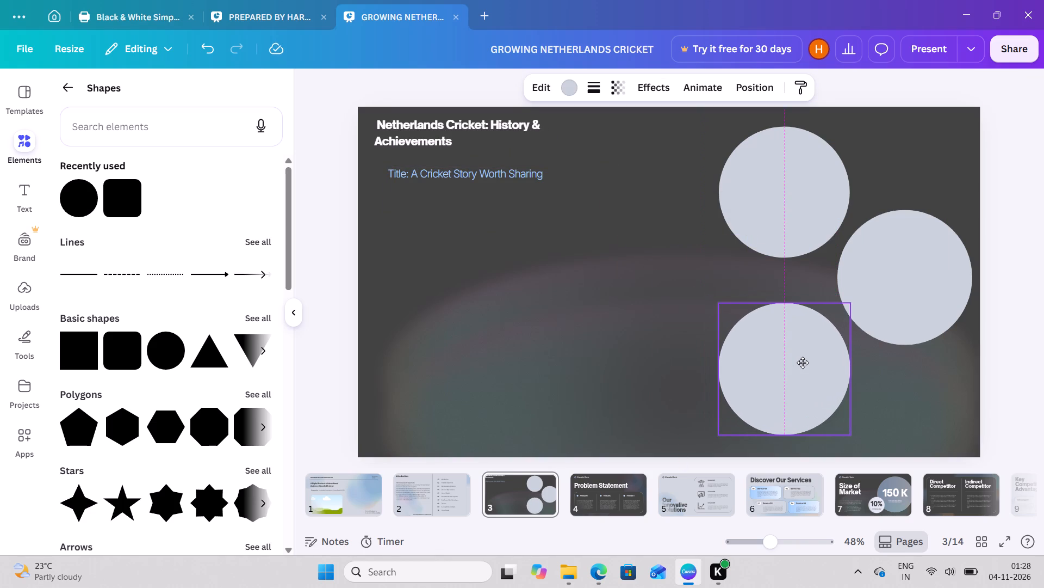
pyautogui.moveTo(803, 363); pyautogui.dragTo(803, 369)
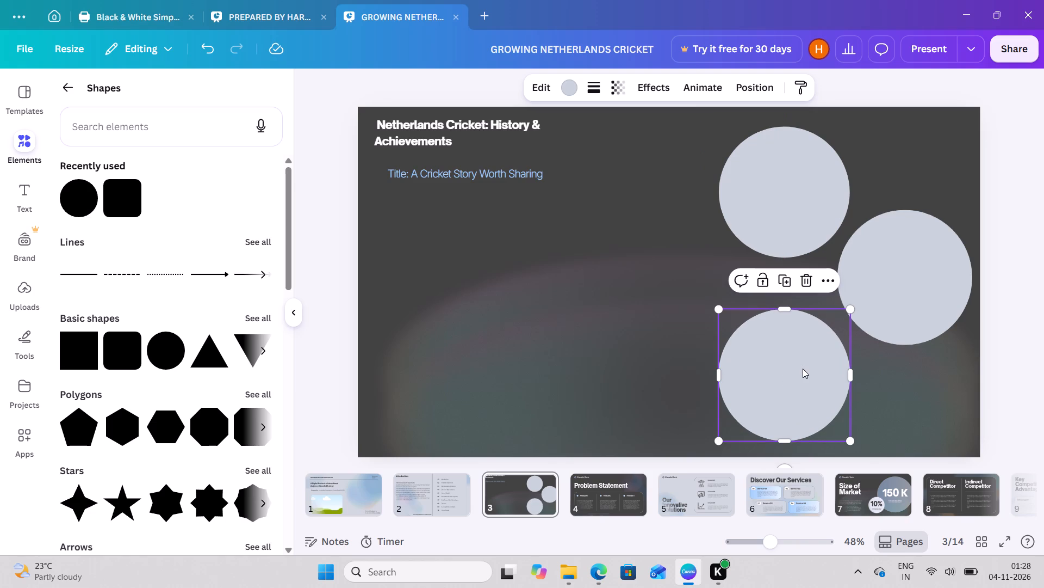
# Convert all three circles on slide 3 into picture frames using Change to frame.
pyautogui.click(799, 206)
pyautogui.click(822, 314)
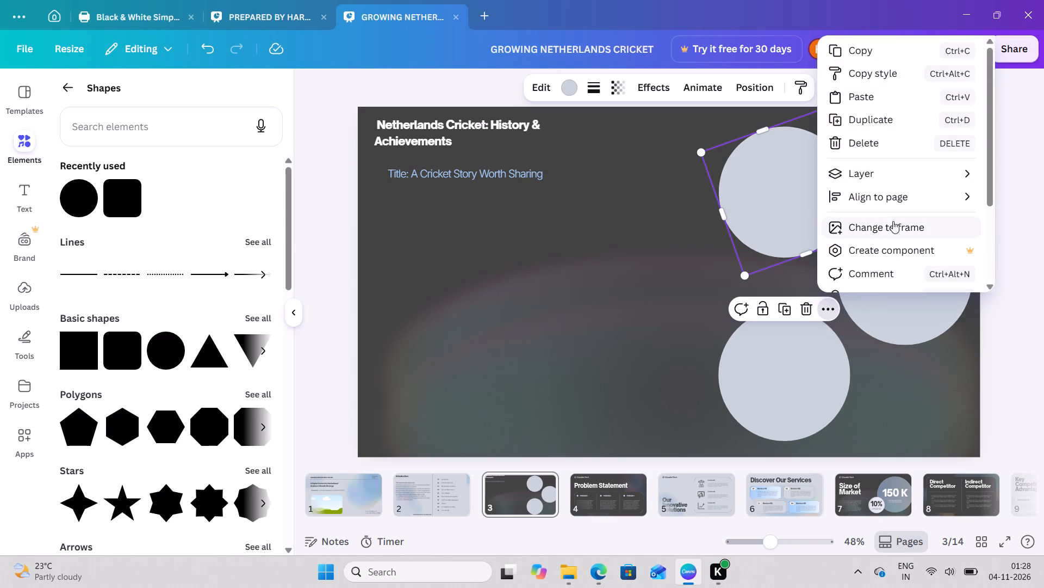
pyautogui.click(893, 221)
pyautogui.click(899, 267)
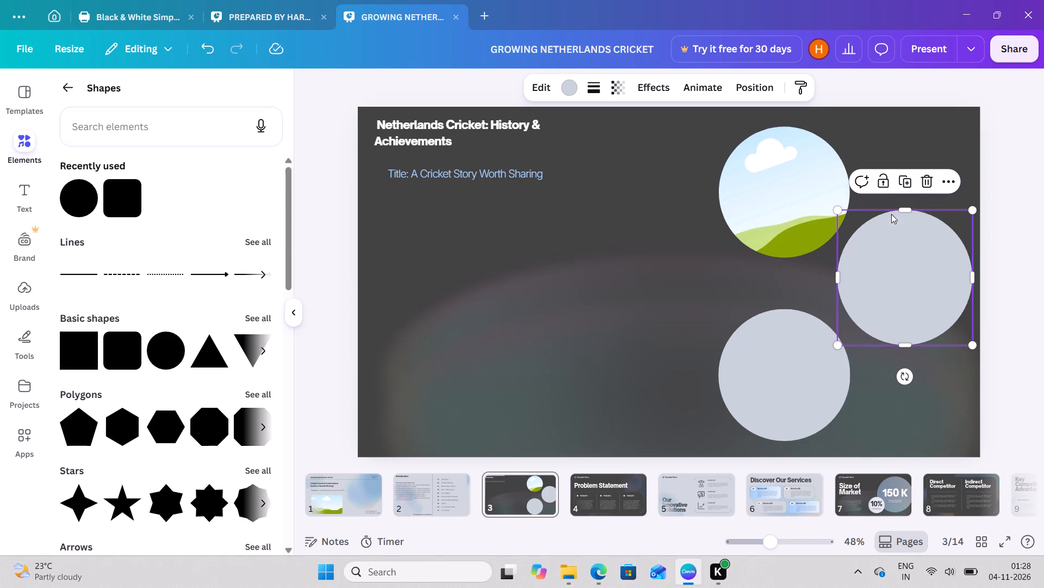
pyautogui.click(950, 179)
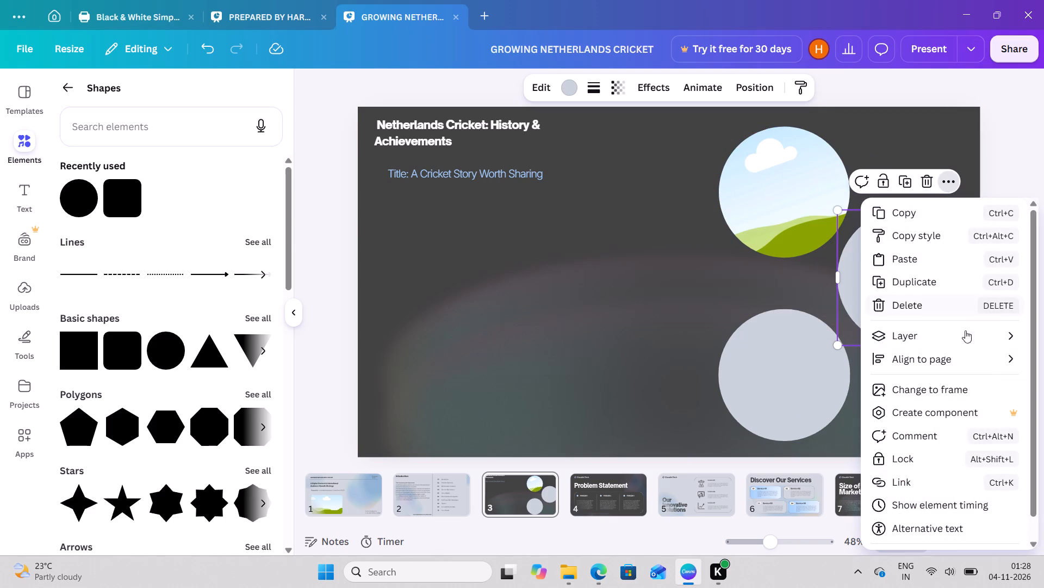
pyautogui.click(943, 397)
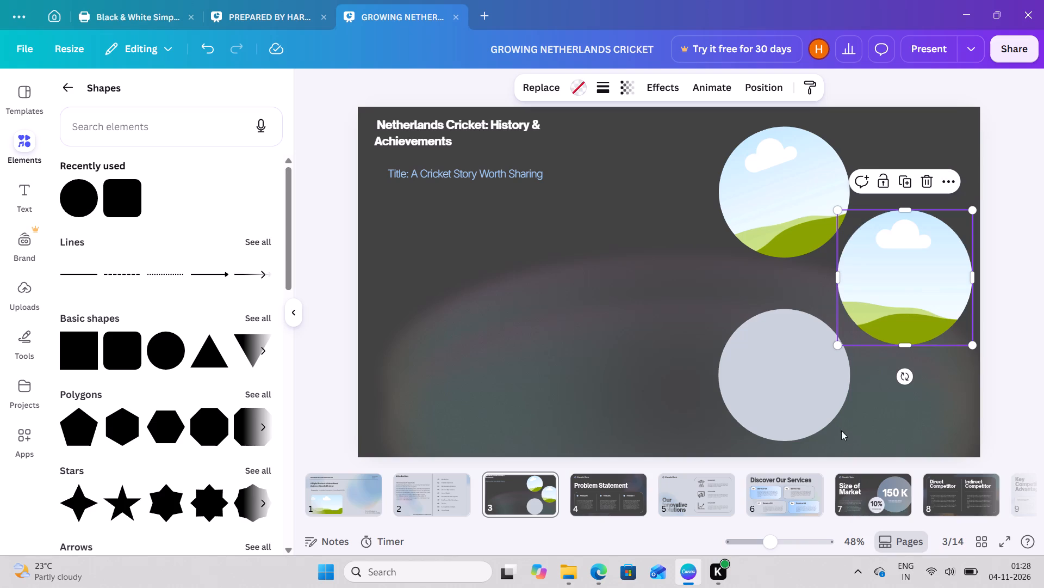
pyautogui.click(794, 406)
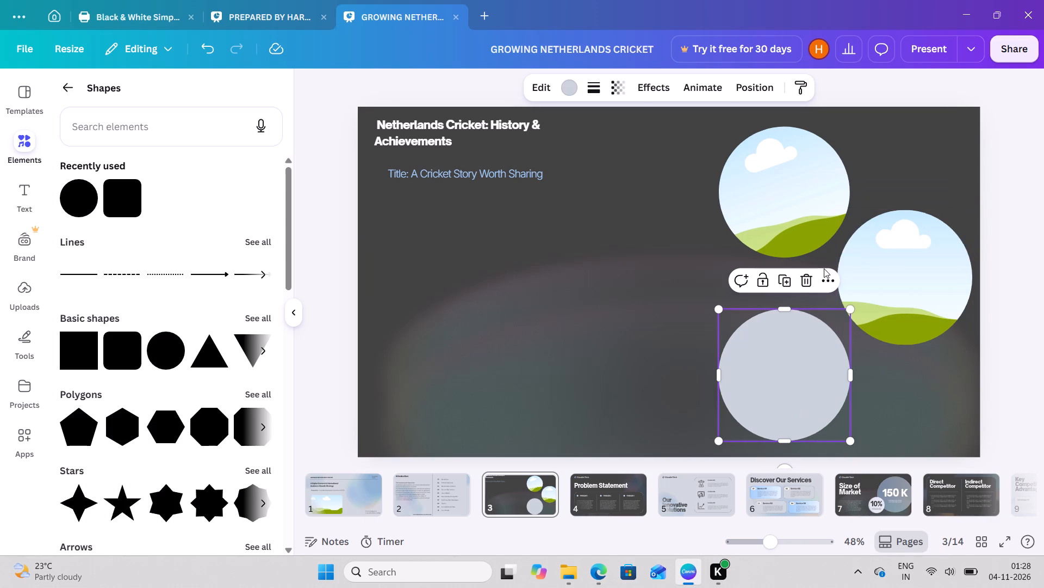
pyautogui.click(825, 278)
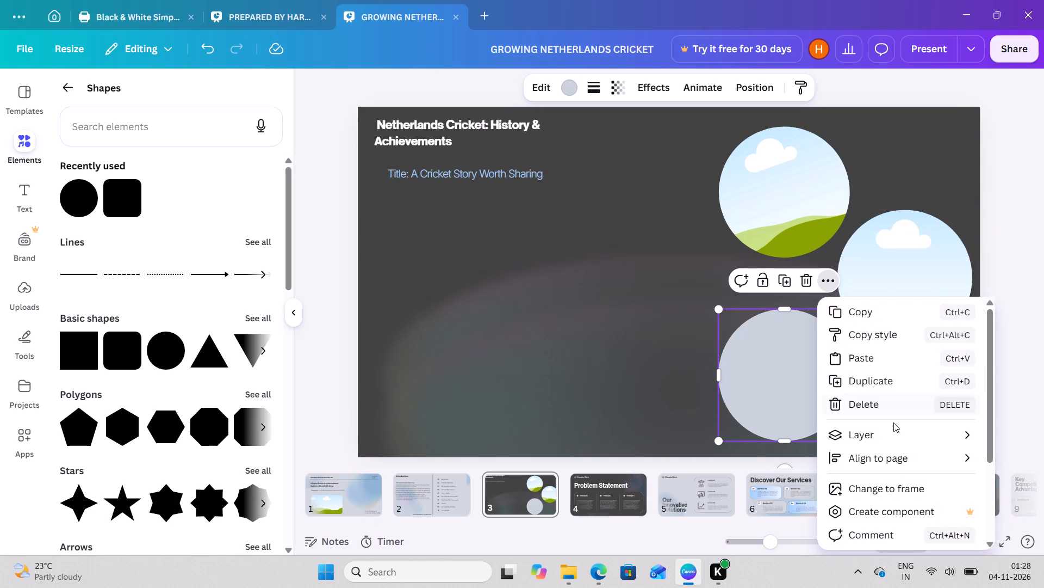
pyautogui.click(891, 496)
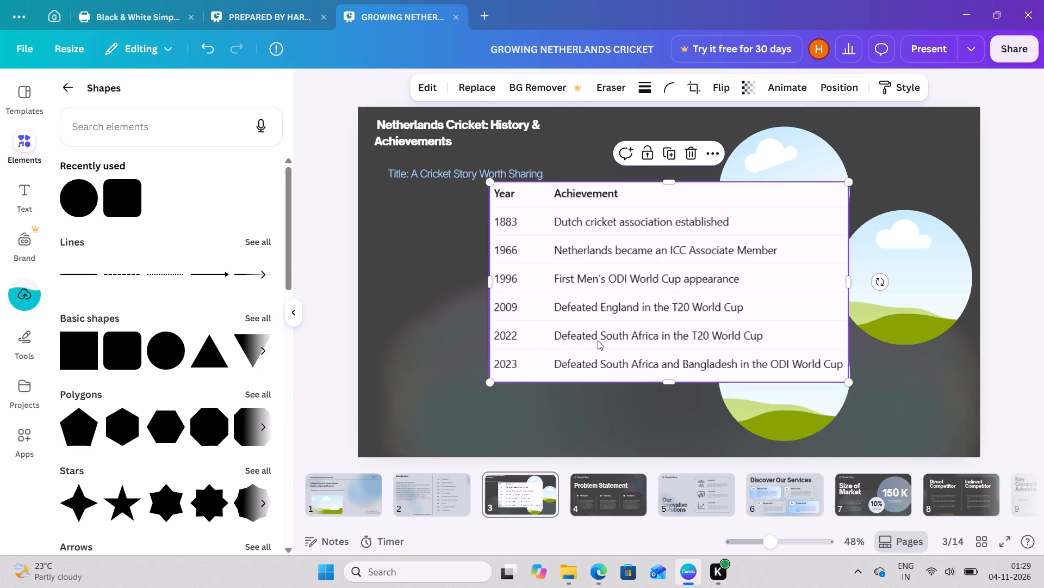
pyautogui.moveTo(598, 340); pyautogui.dragTo(474, 355)
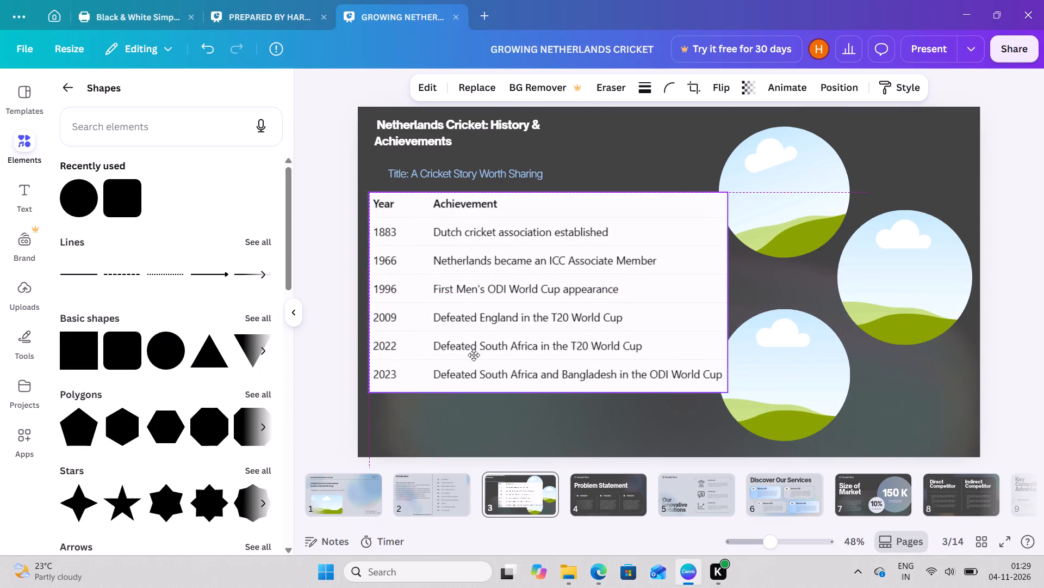
pyautogui.moveTo(474, 355); pyautogui.dragTo(474, 354)
pyautogui.moveTo(727, 387); pyautogui.dragTo(700, 372)
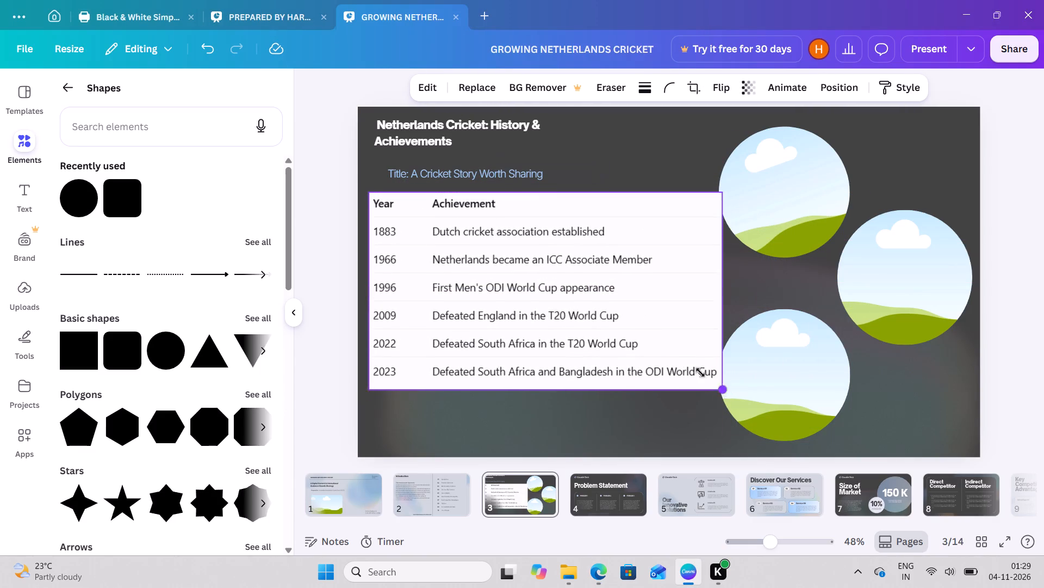
pyautogui.moveTo(700, 372); pyautogui.dragTo(611, 347)
pyautogui.moveTo(532, 308); pyautogui.dragTo(548, 311)
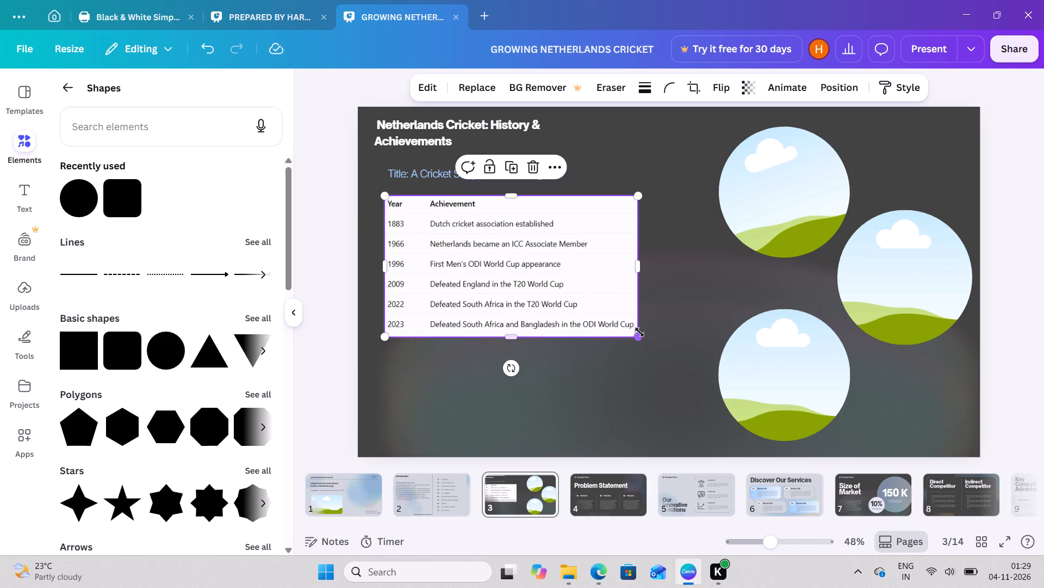
# Shrink the table image slightly more and move it lower, leaving a gap below the subtitle and aligning their left edges.
pyautogui.moveTo(641, 331); pyautogui.dragTo(632, 318)
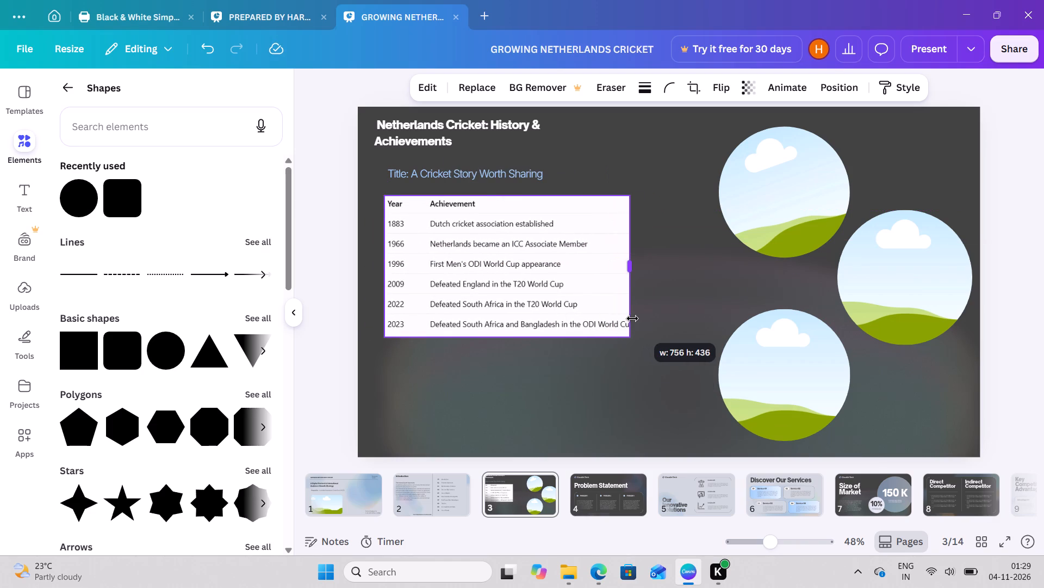
pyautogui.moveTo(632, 318); pyautogui.dragTo(644, 320)
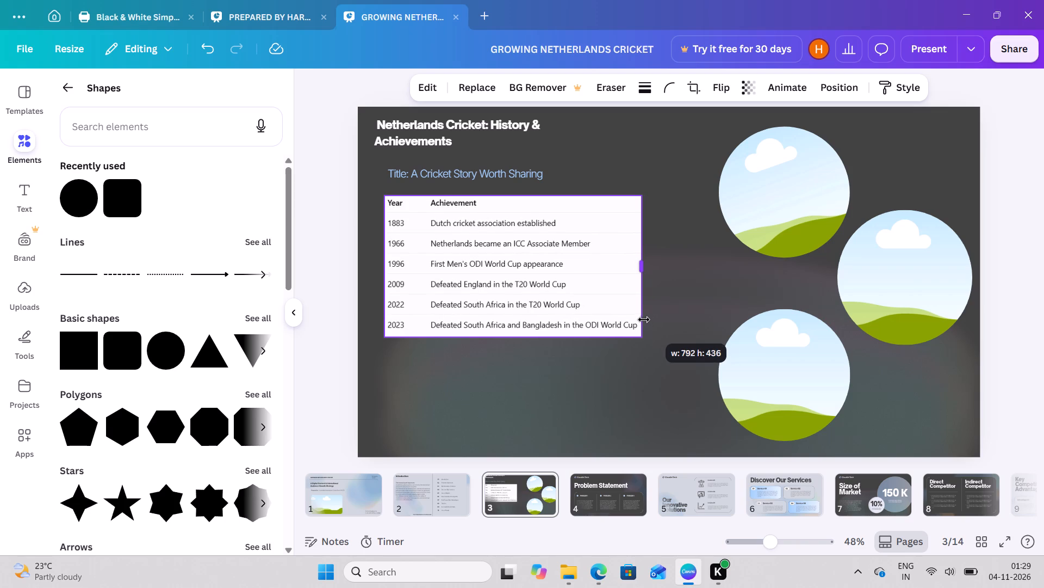
pyautogui.moveTo(644, 320); pyautogui.dragTo(643, 317)
pyautogui.moveTo(637, 336); pyautogui.dragTo(633, 334)
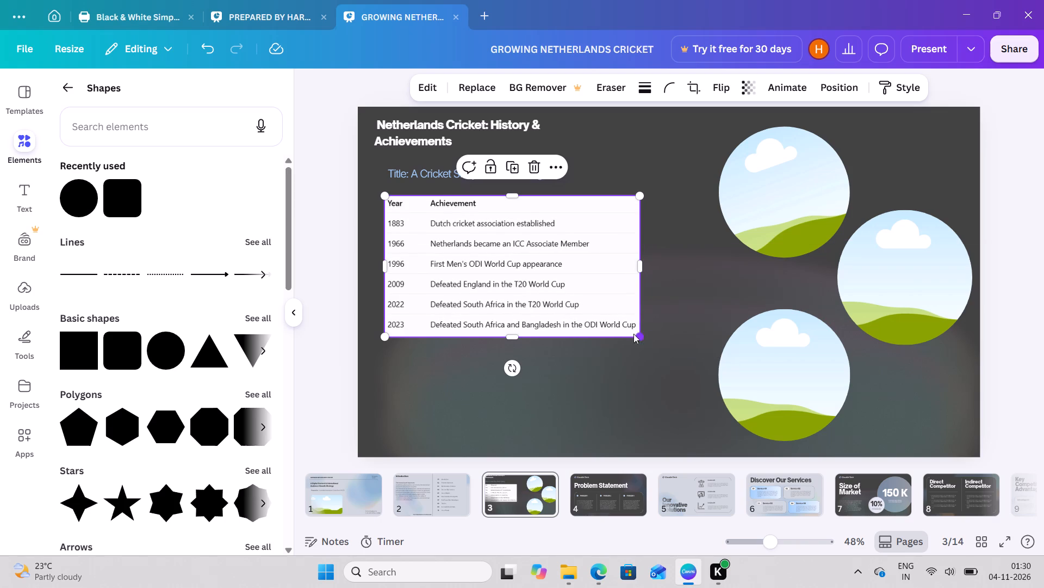
pyautogui.moveTo(633, 334); pyautogui.dragTo(619, 322)
pyautogui.moveTo(511, 267); pyautogui.dragTo(514, 283)
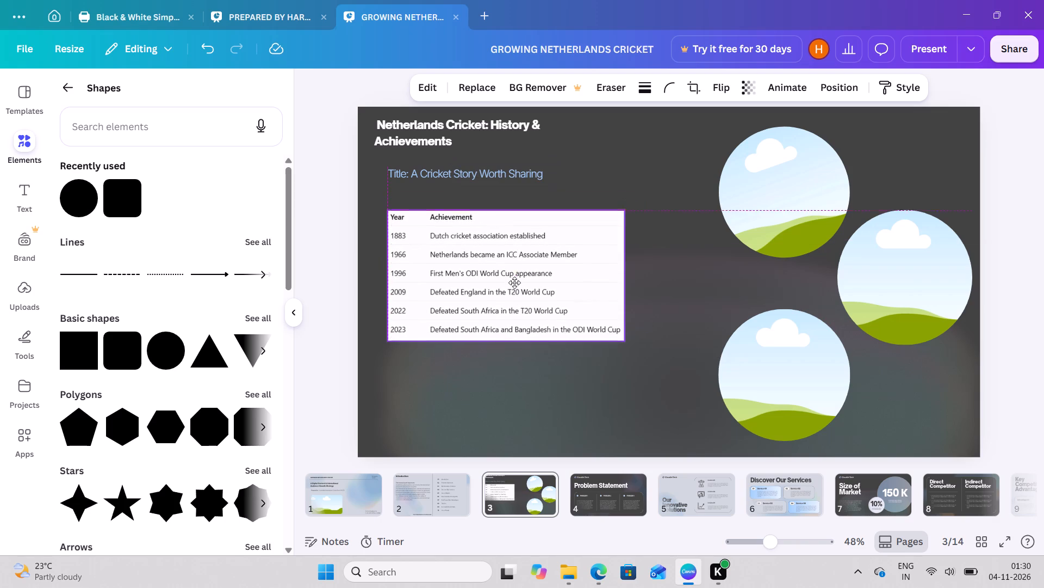
pyautogui.moveTo(514, 283); pyautogui.dragTo(512, 278)
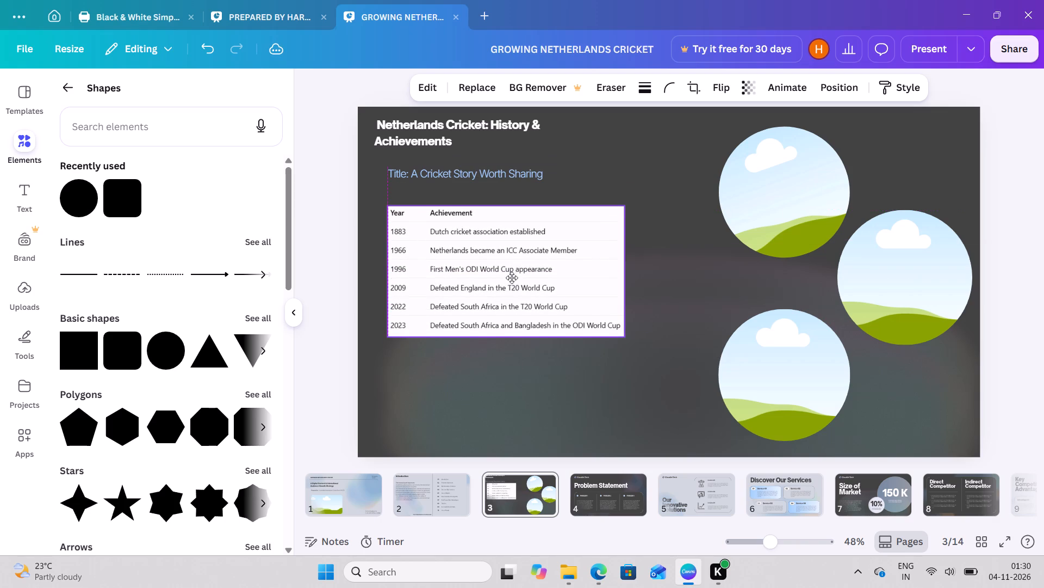
pyautogui.moveTo(512, 278); pyautogui.dragTo(512, 287)
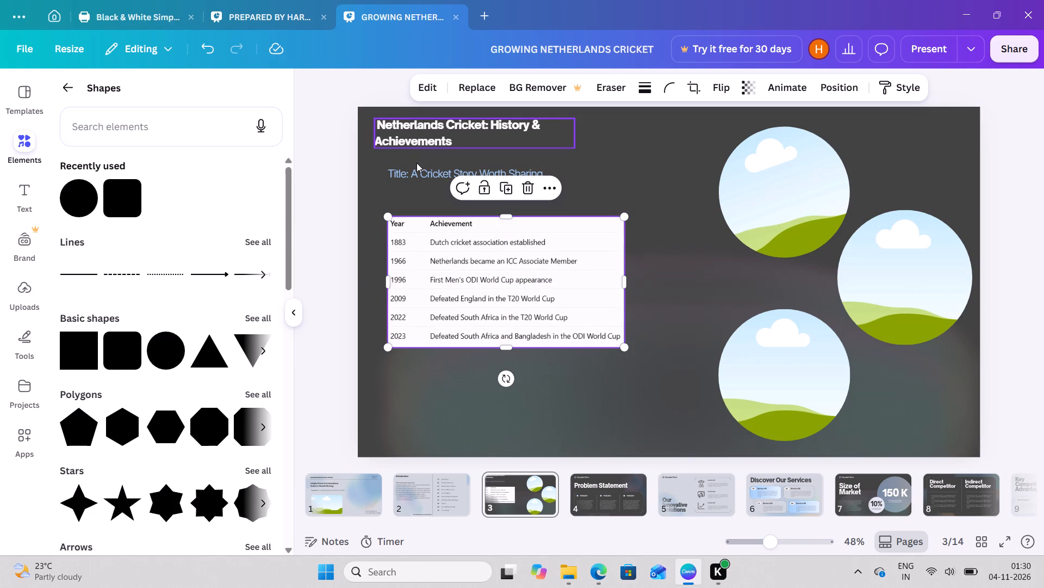
# Move the subtitle "Title: A Cricket Story Worth Sharing" down to just above the table image, keeping their left edges aligned.
pyautogui.moveTo(417, 167); pyautogui.dragTo(417, 174)
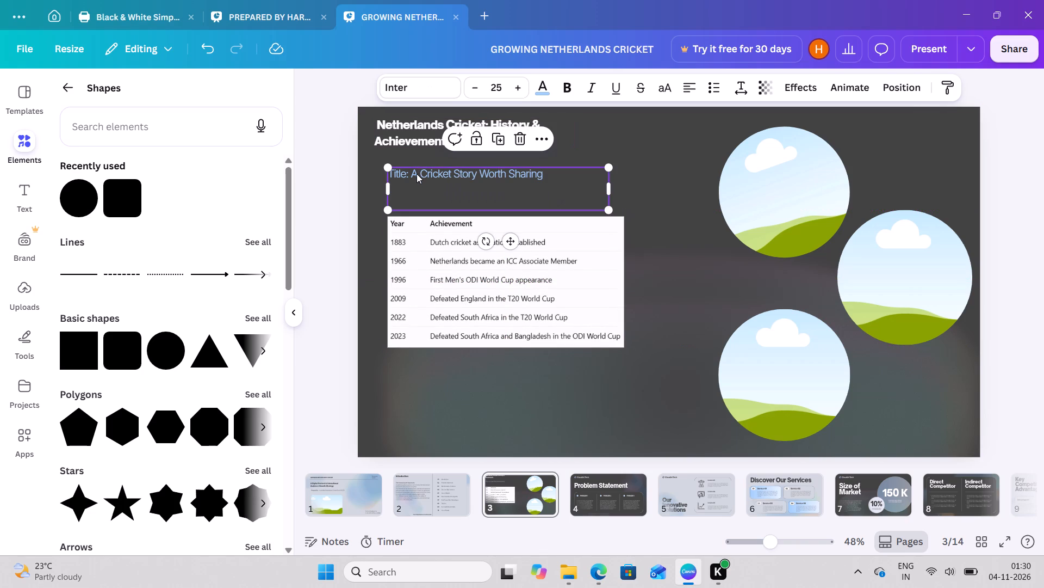
pyautogui.moveTo(417, 174); pyautogui.dragTo(417, 174)
pyautogui.moveTo(417, 174); pyautogui.dragTo(417, 189)
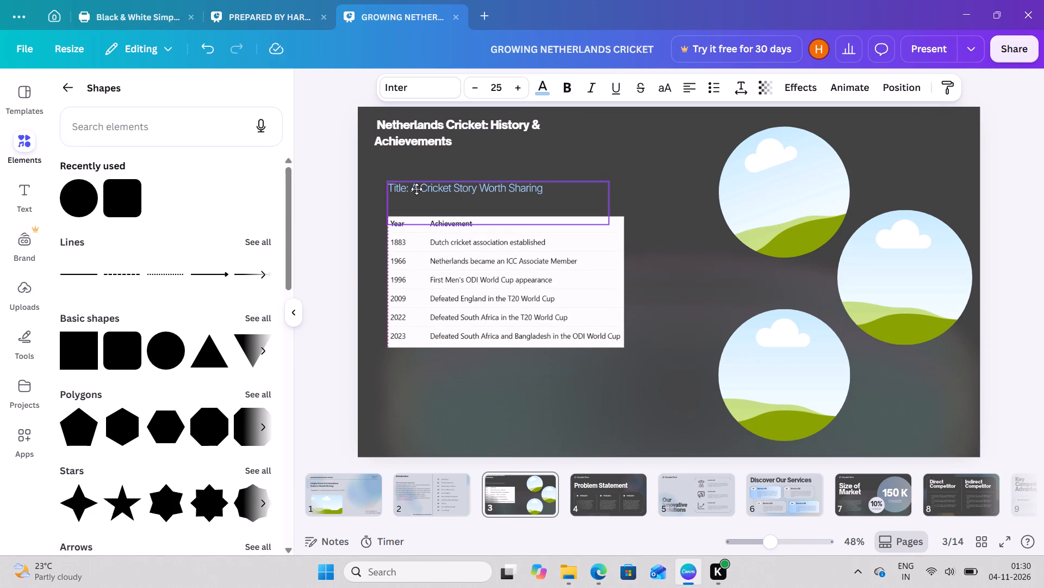
pyautogui.moveTo(417, 189); pyautogui.dragTo(419, 197)
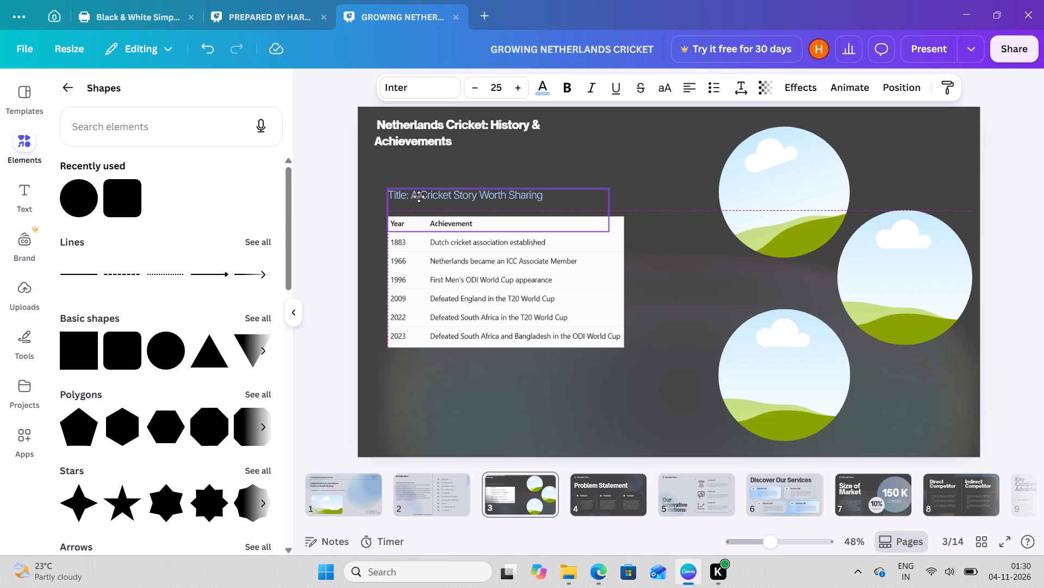
pyautogui.moveTo(419, 197); pyautogui.dragTo(417, 195)
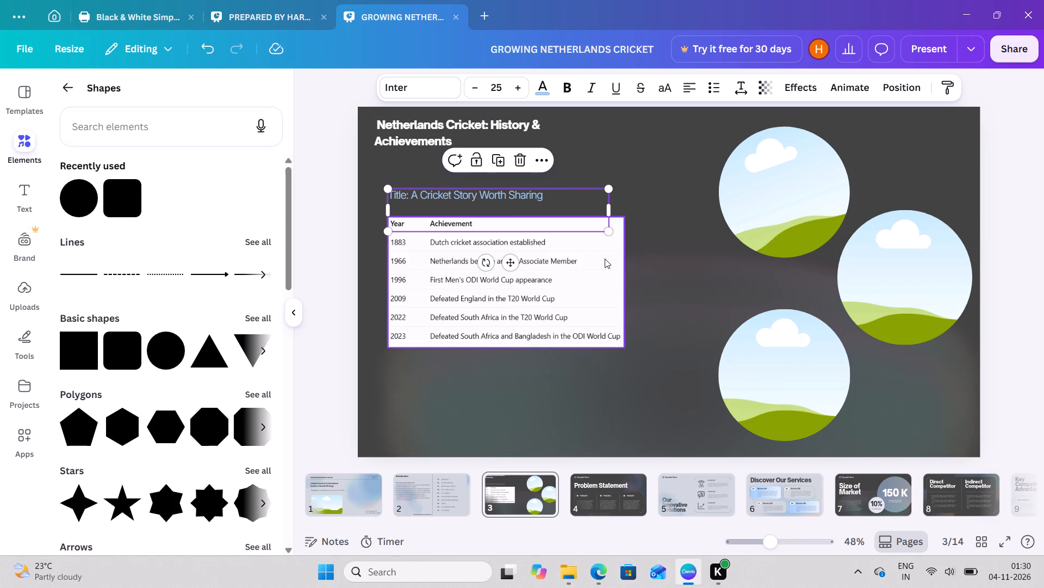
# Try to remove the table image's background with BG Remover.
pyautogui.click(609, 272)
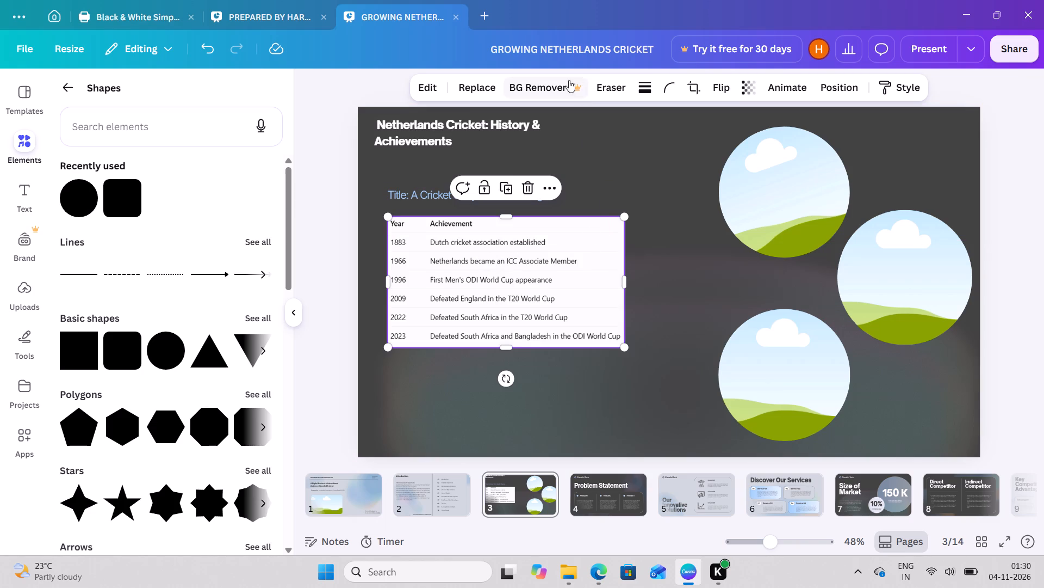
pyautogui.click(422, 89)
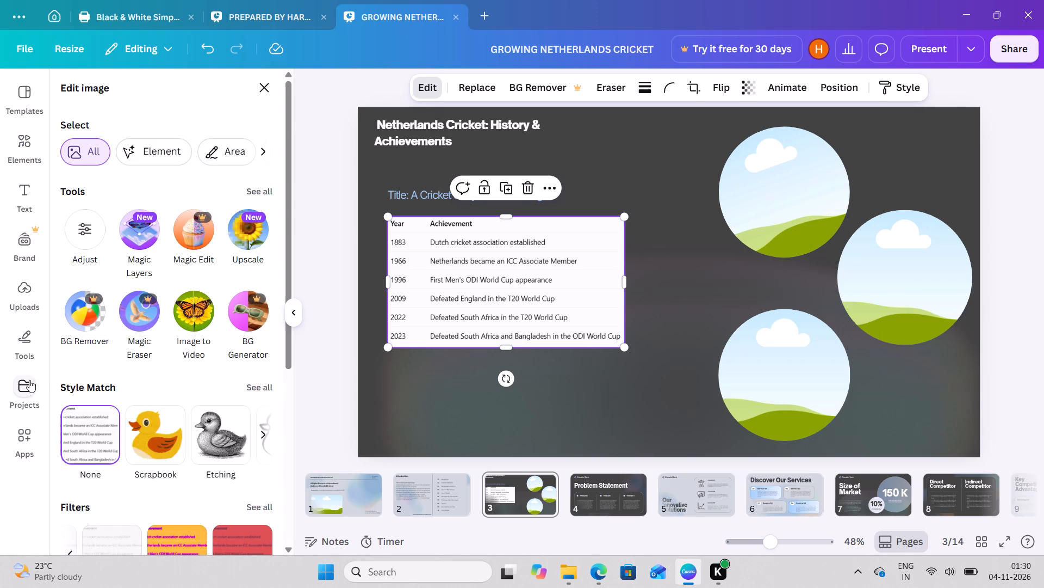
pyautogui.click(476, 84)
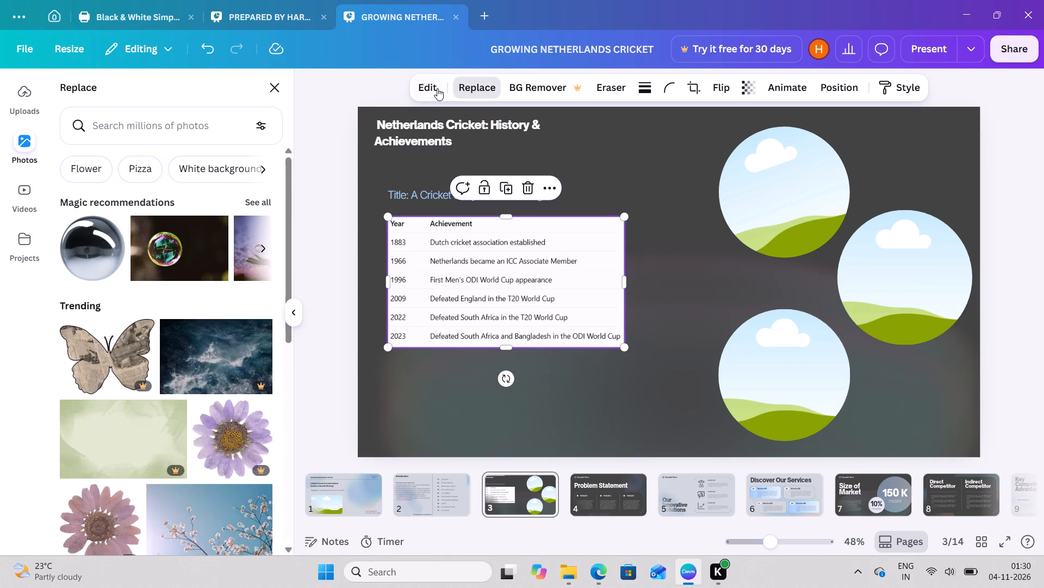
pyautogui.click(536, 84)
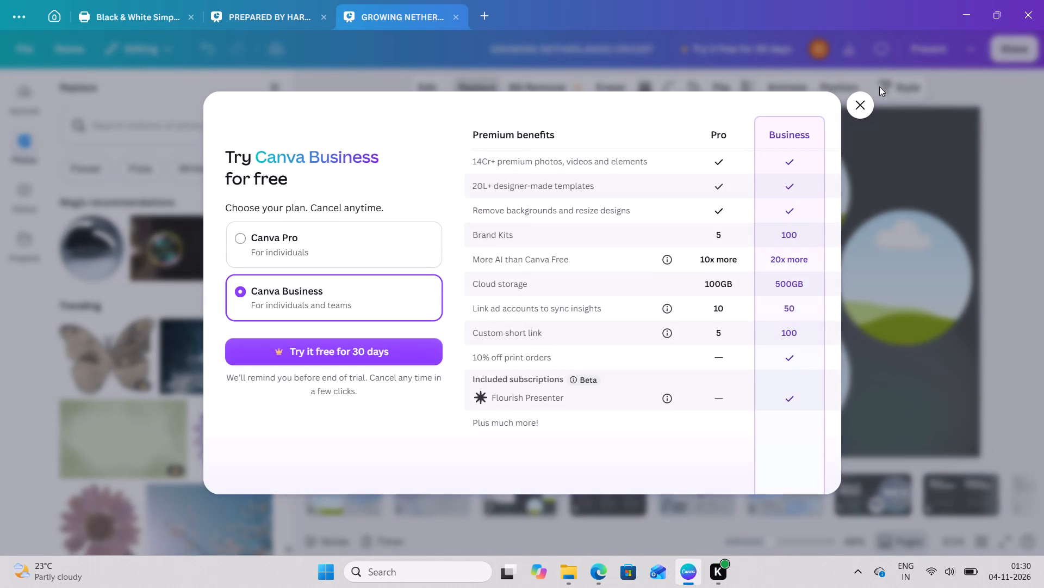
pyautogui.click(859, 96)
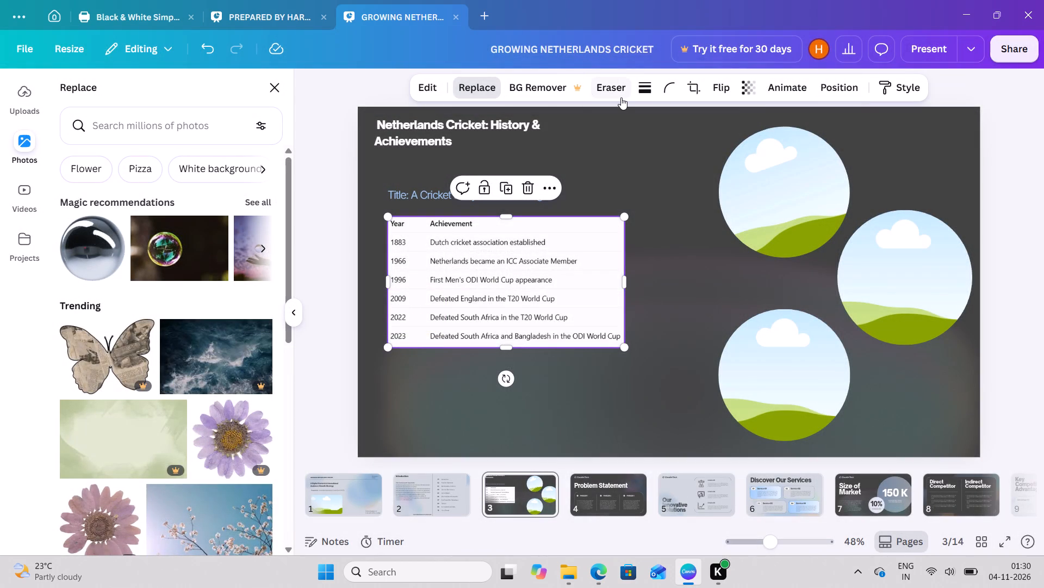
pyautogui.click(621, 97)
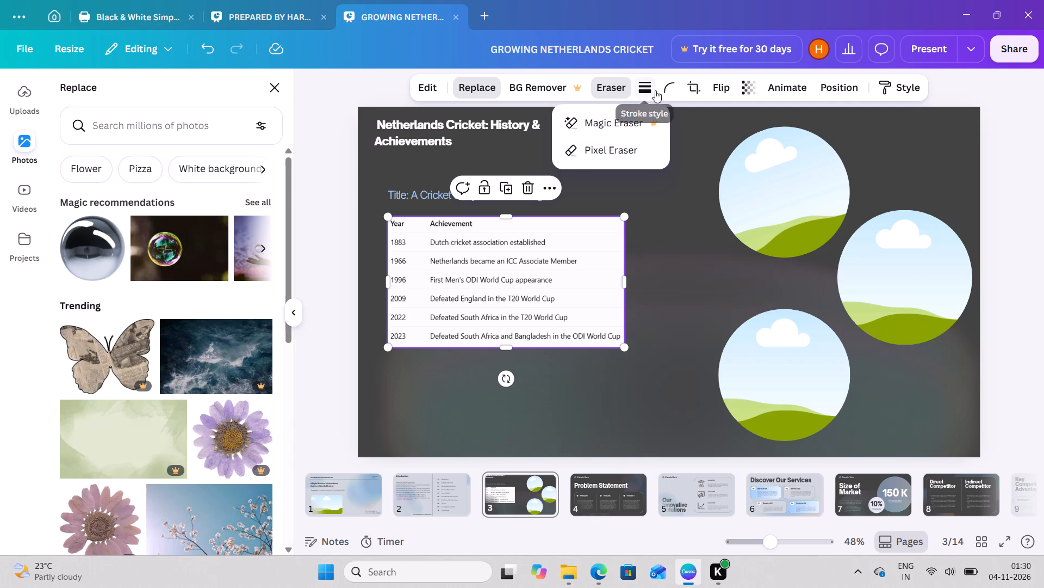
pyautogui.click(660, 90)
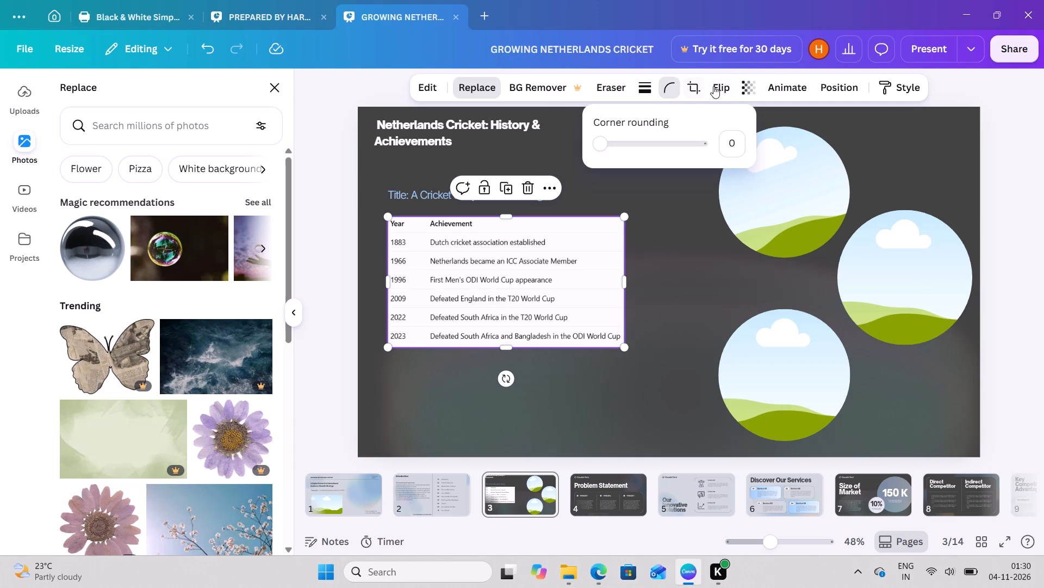
# Apply the Scandi filter from the Cool group to slide 3's table image, and deselect it.
pyautogui.click(436, 89)
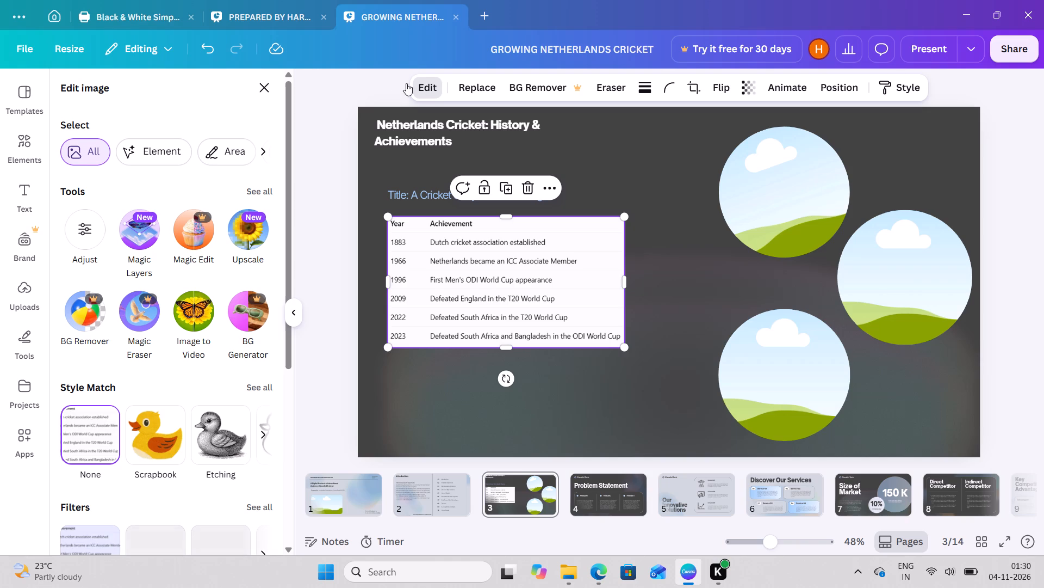
pyautogui.scroll(-2, 247, 235)
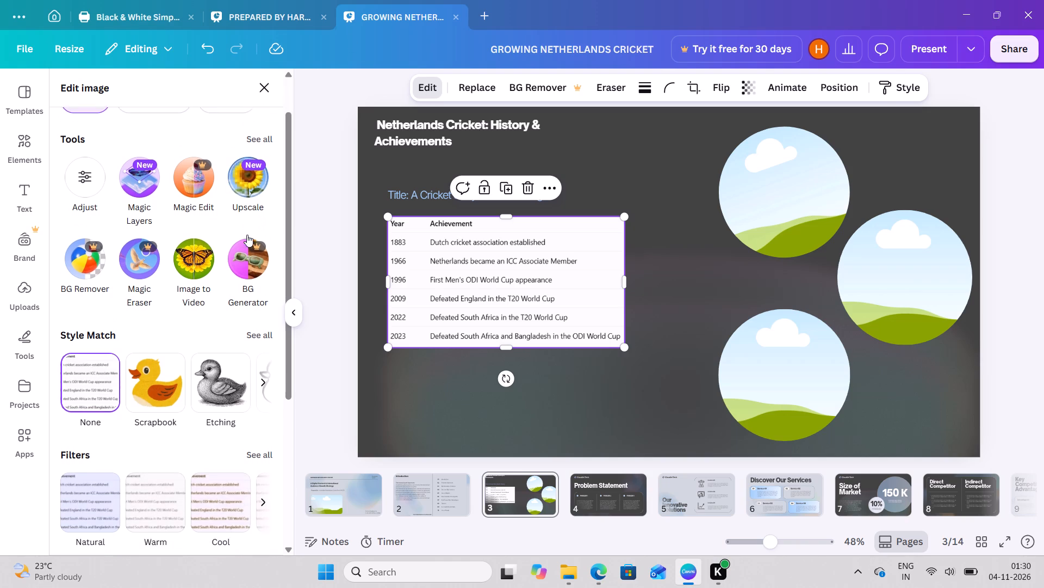
pyautogui.scroll(-2, 247, 235)
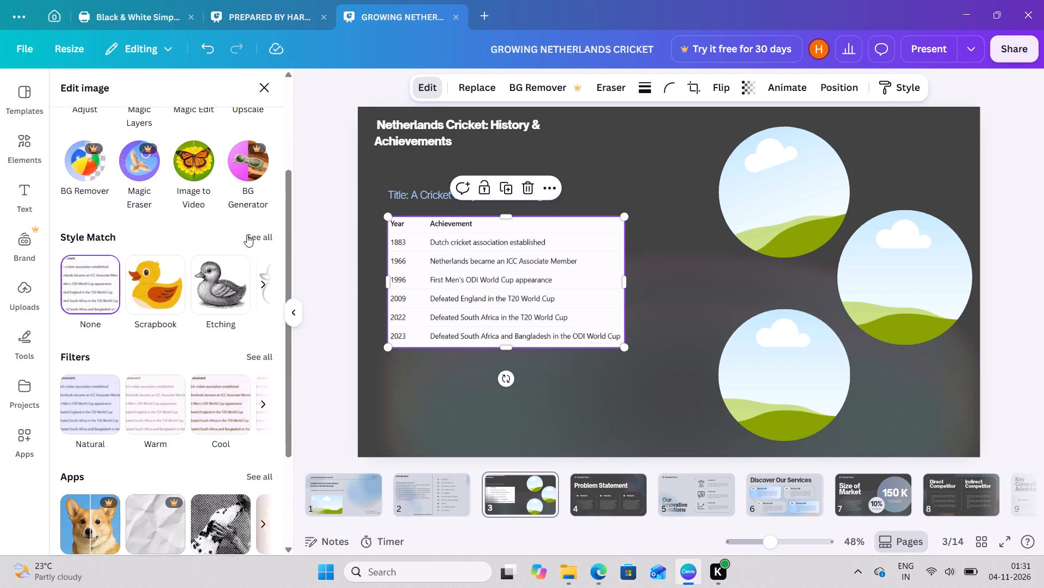
pyautogui.click(232, 403)
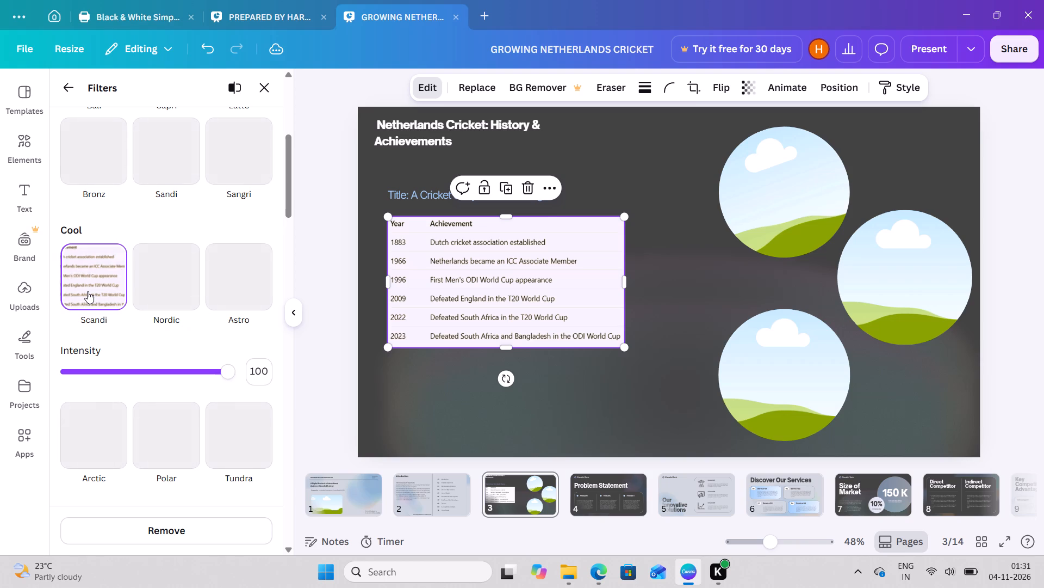
pyautogui.click(88, 291)
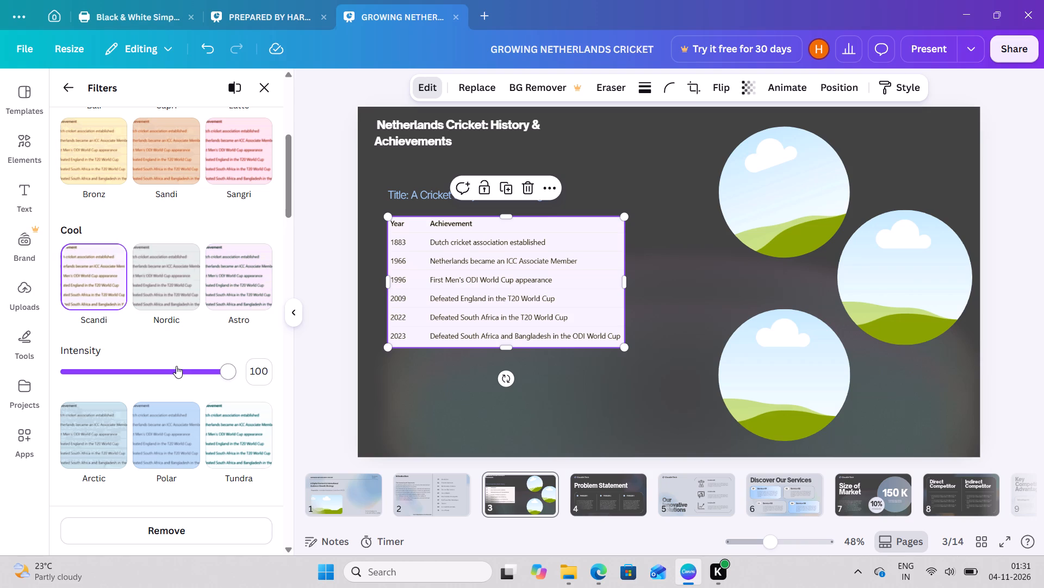
pyautogui.click(444, 408)
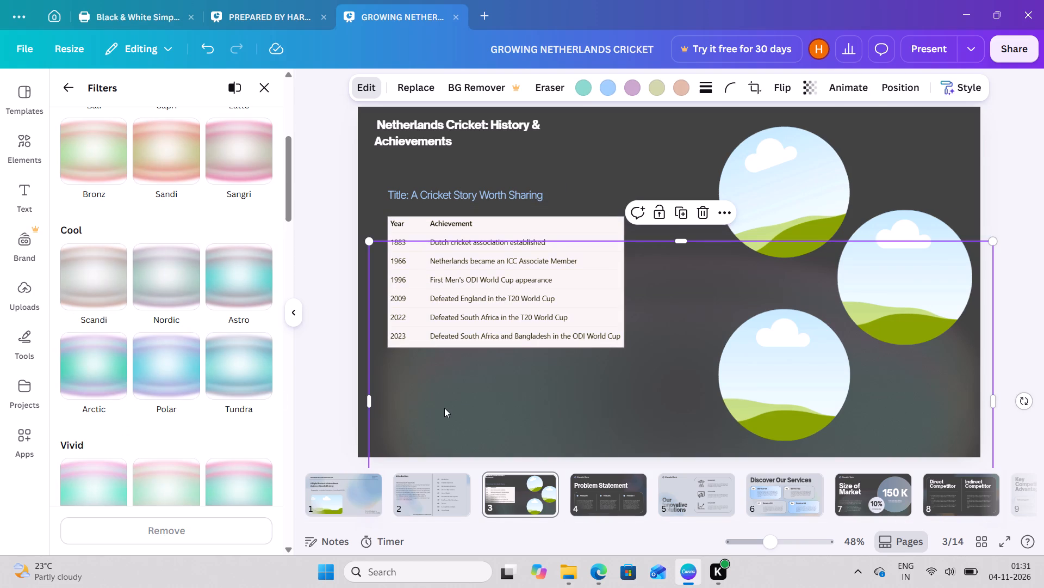
pyautogui.click(602, 173)
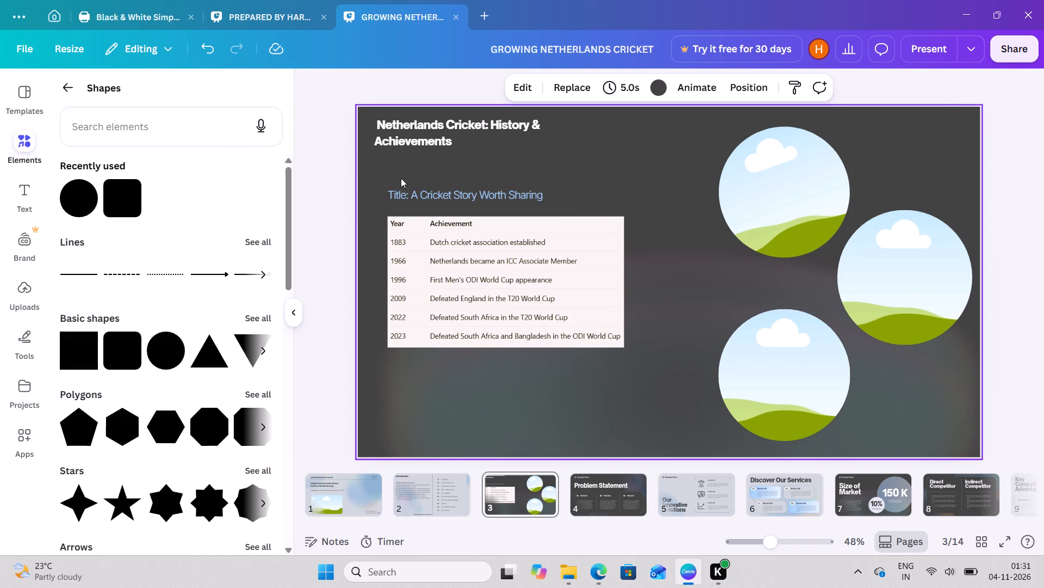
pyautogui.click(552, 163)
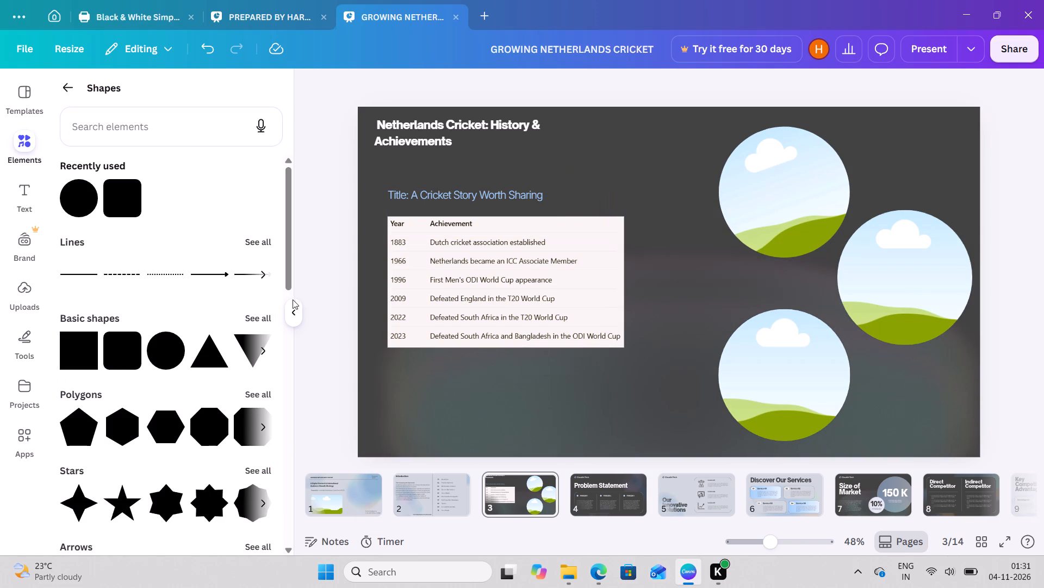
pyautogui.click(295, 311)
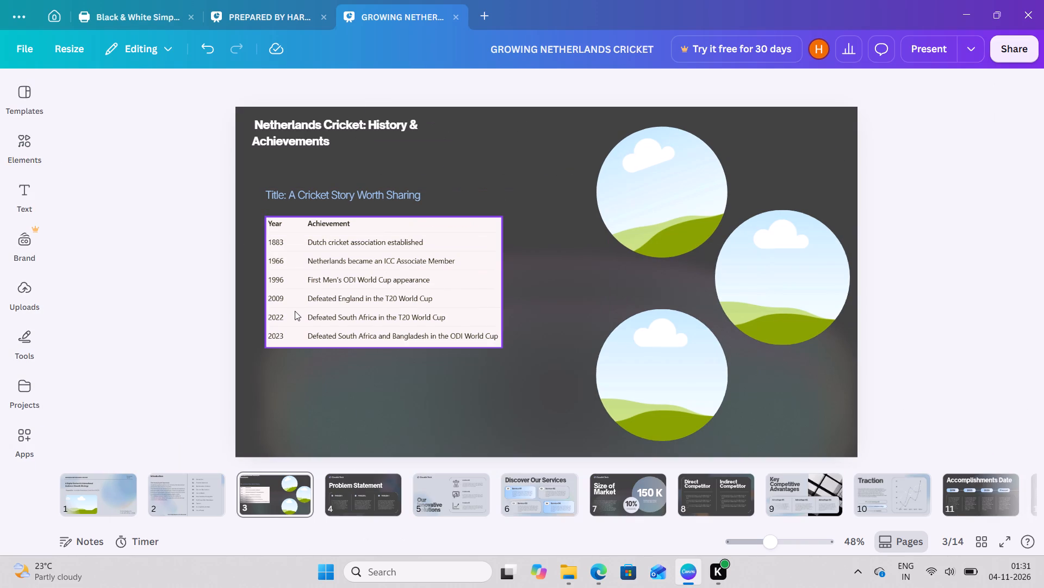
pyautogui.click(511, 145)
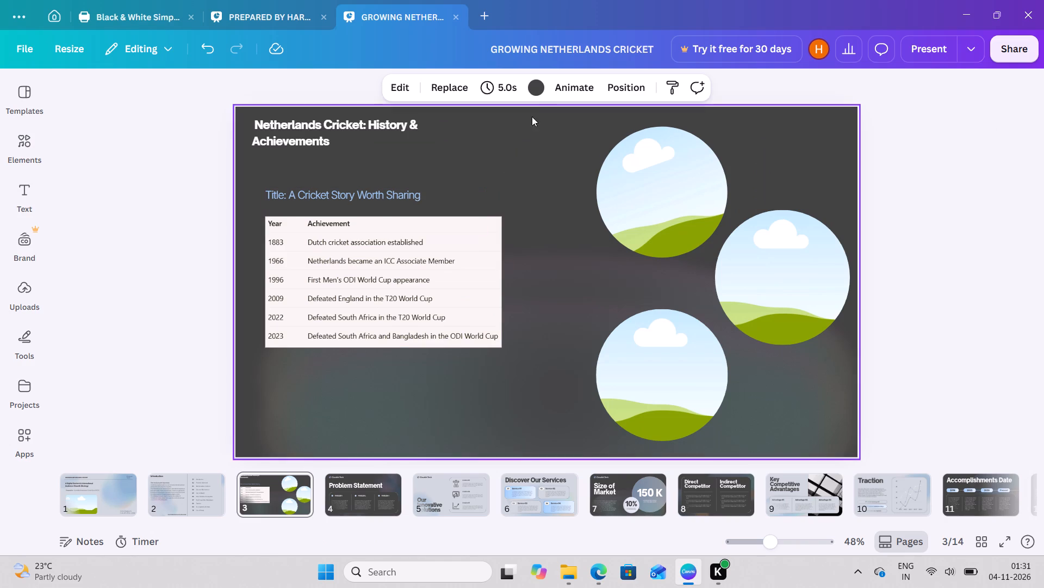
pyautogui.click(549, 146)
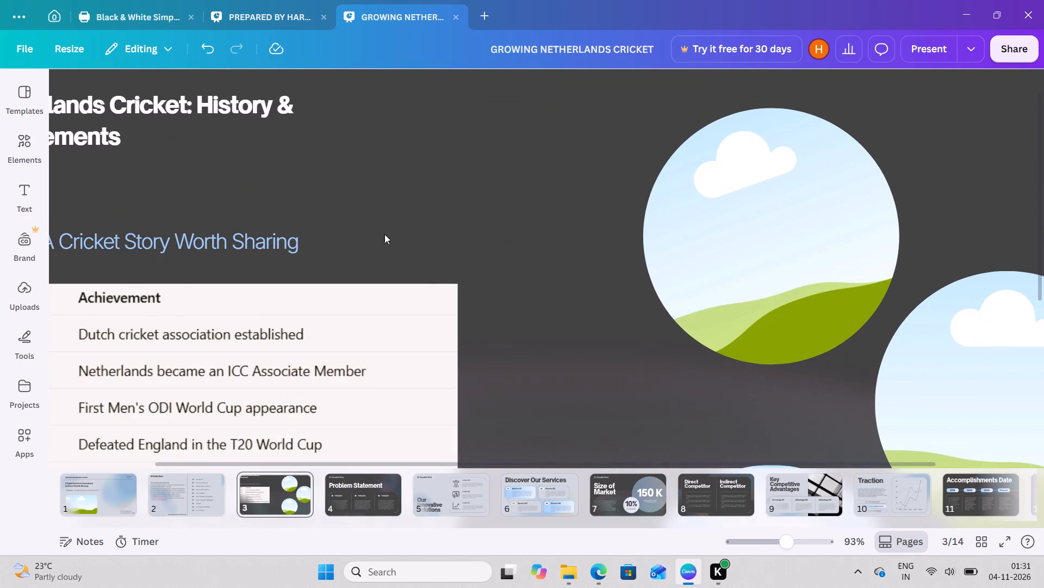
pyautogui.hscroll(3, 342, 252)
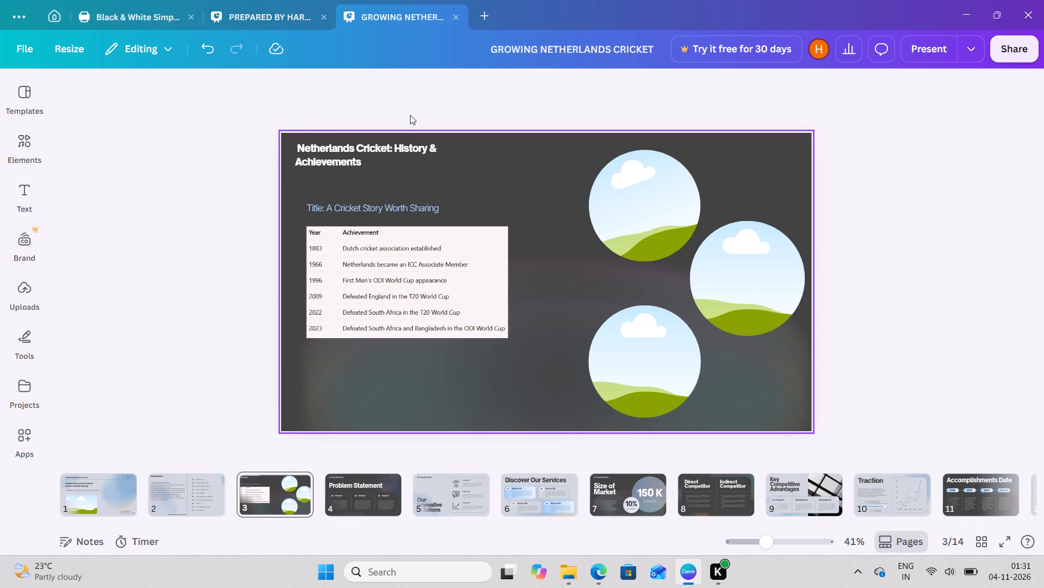
pyautogui.click(22, 354)
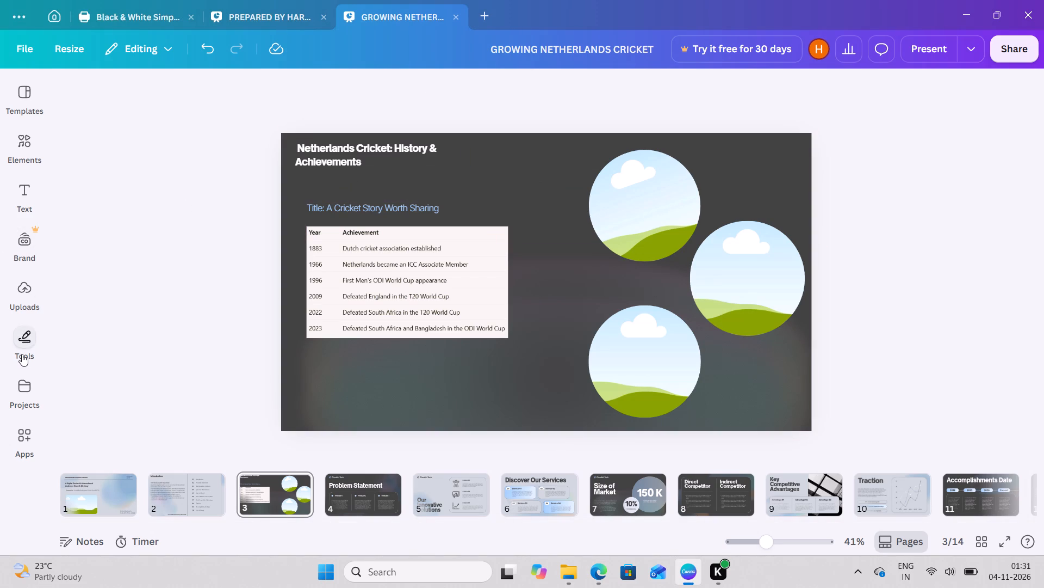
pyautogui.click(72, 353)
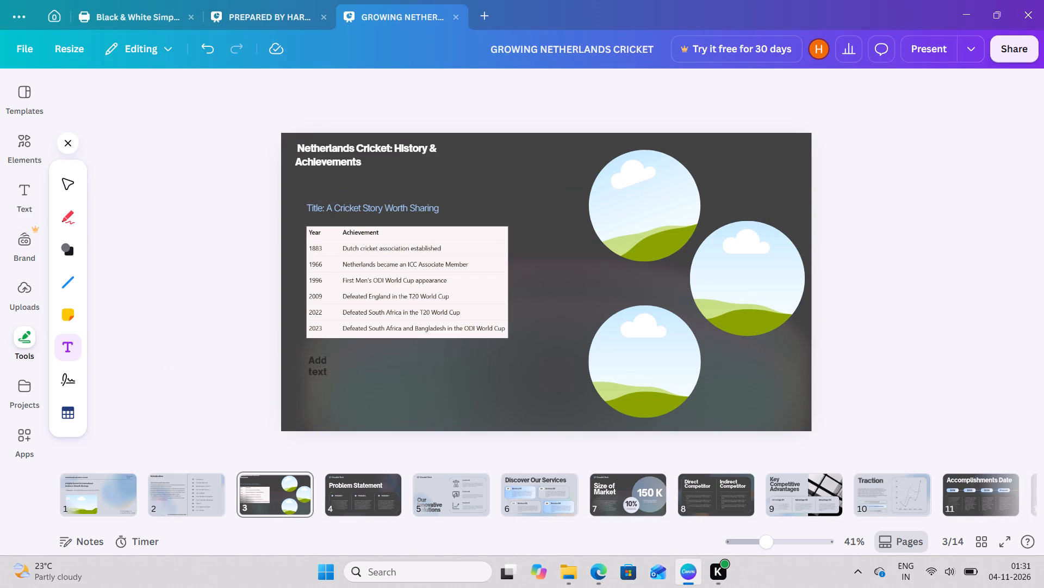
pyautogui.click(312, 357)
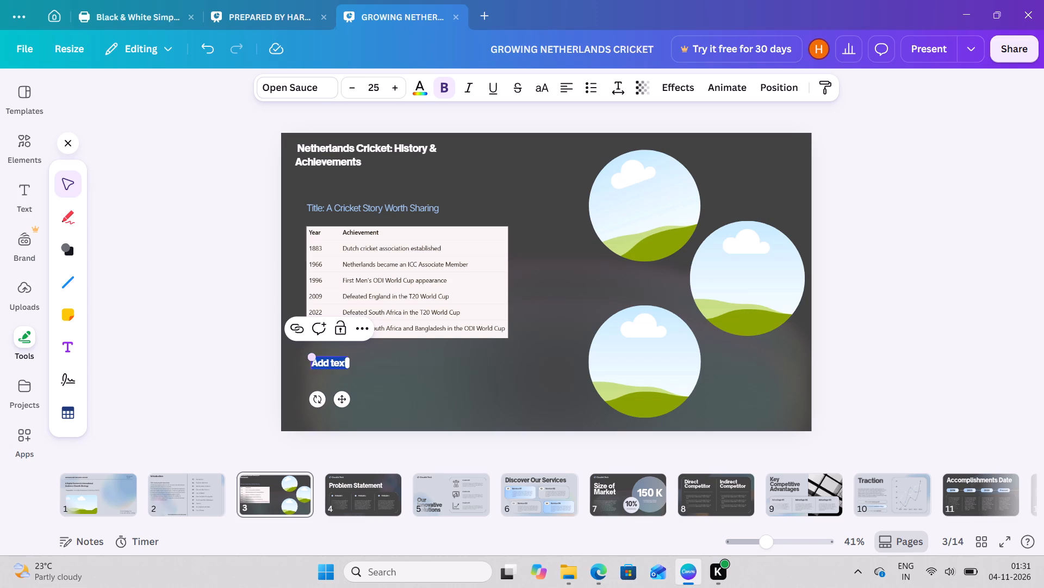
pyautogui.press('BackSpace')
pyautogui.hotkey('ctrl', 'v')
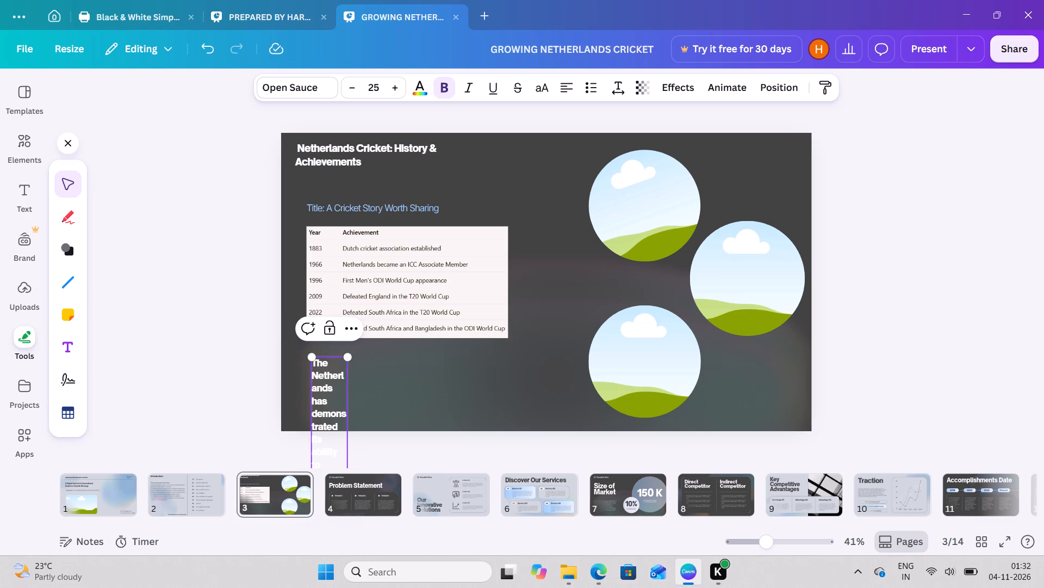
# Widen the main message text box to about 850 so the paragraph fits beneath the table image.
pyautogui.click(347, 409)
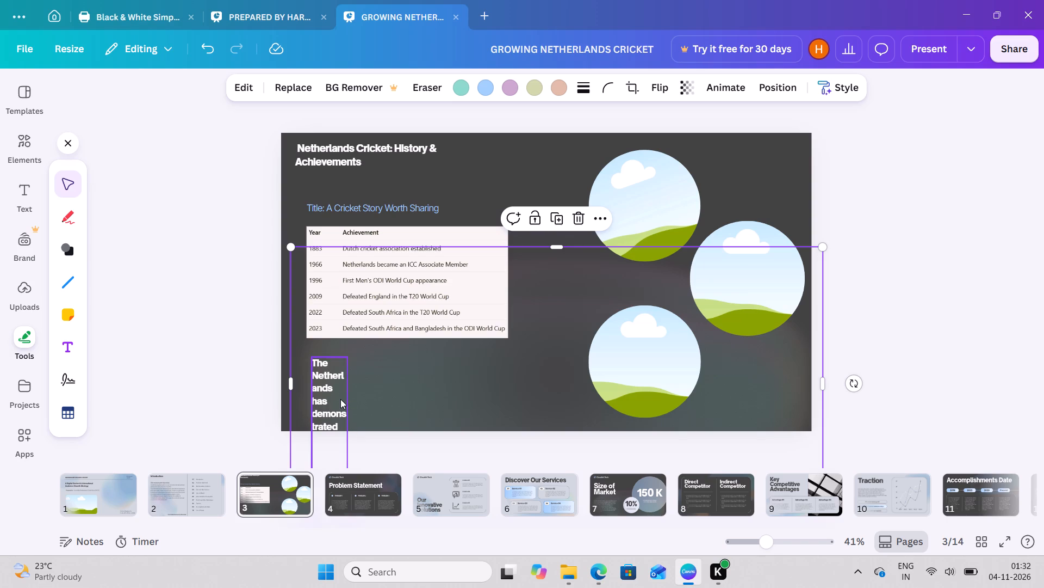
pyautogui.click(335, 399)
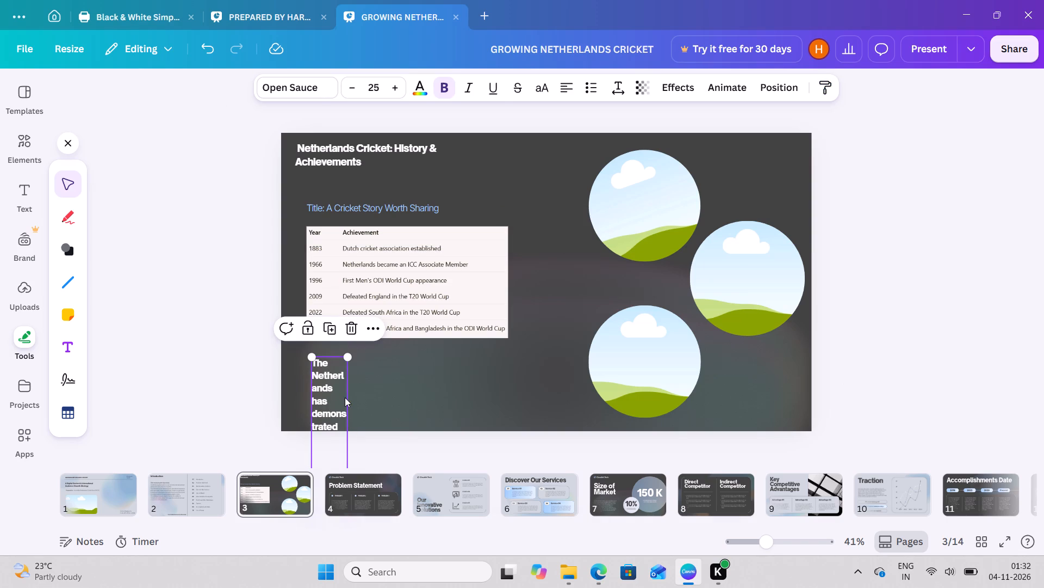
pyautogui.moveTo(348, 397); pyautogui.dragTo(550, 398)
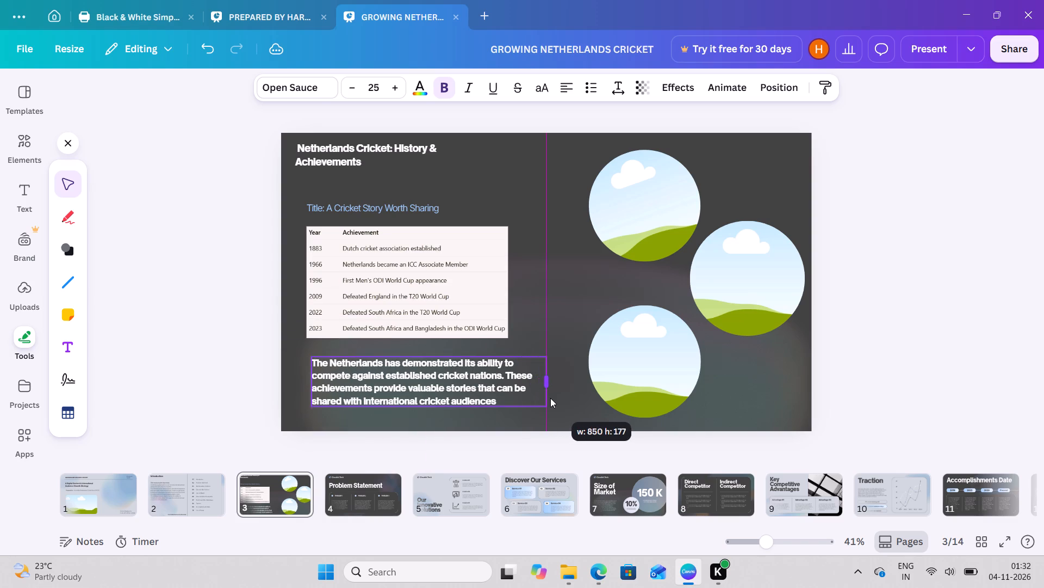
pyautogui.moveTo(550, 398); pyautogui.dragTo(550, 397)
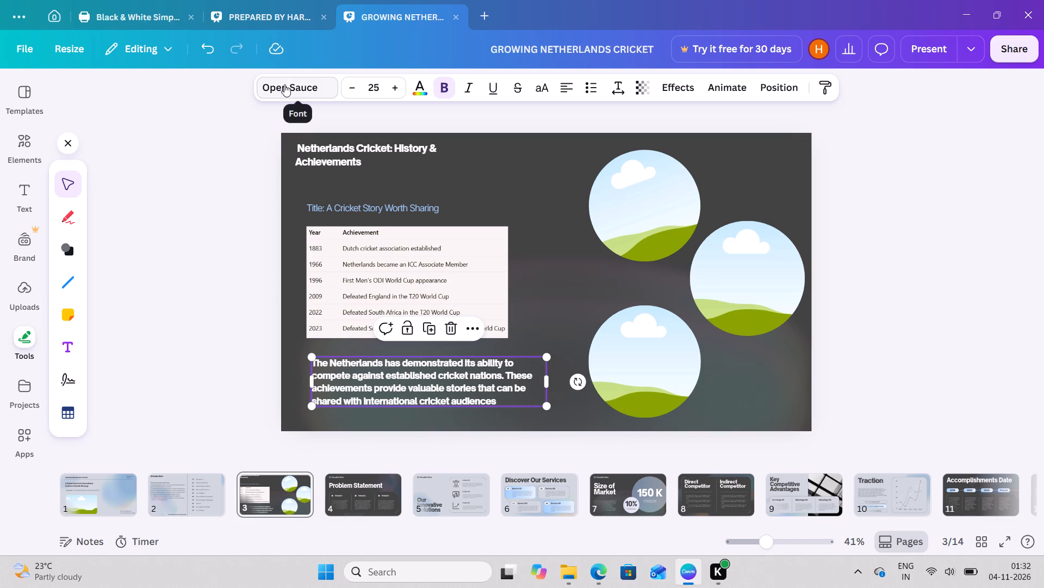
# Change the main message paragraph's font to Inter Light.
pyautogui.click(284, 84)
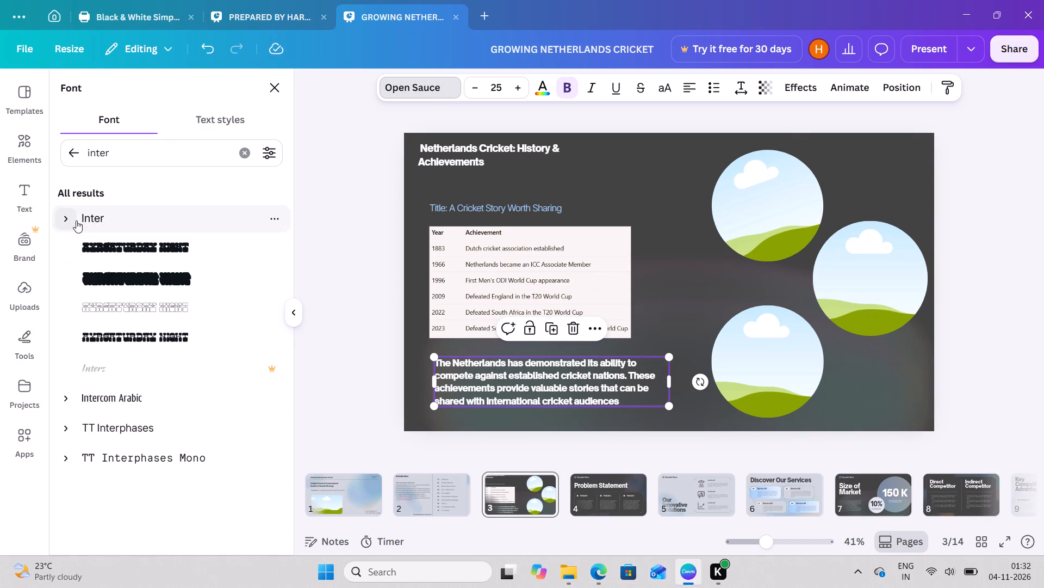
pyautogui.click(76, 220)
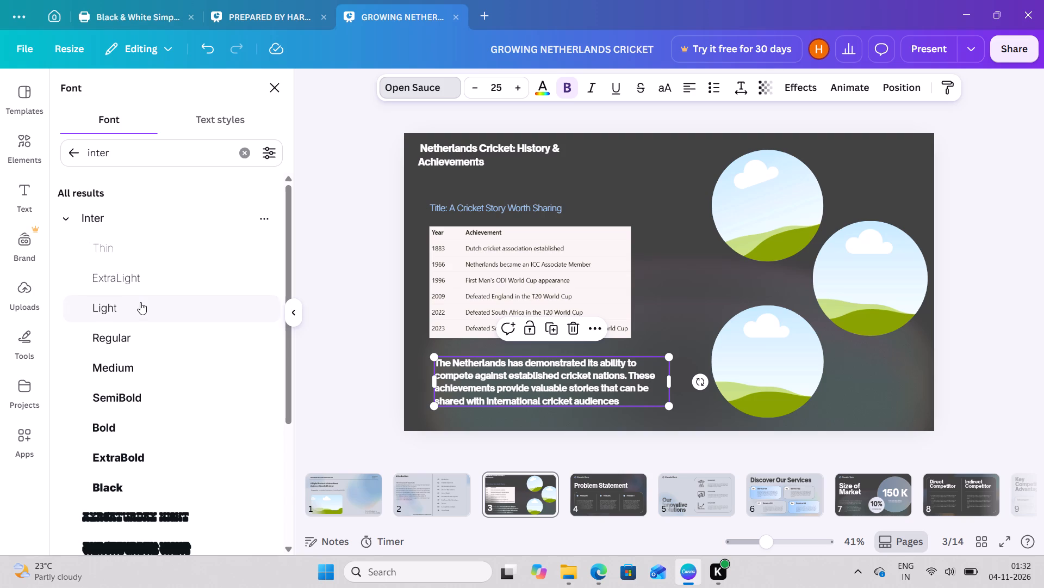
pyautogui.click(140, 303)
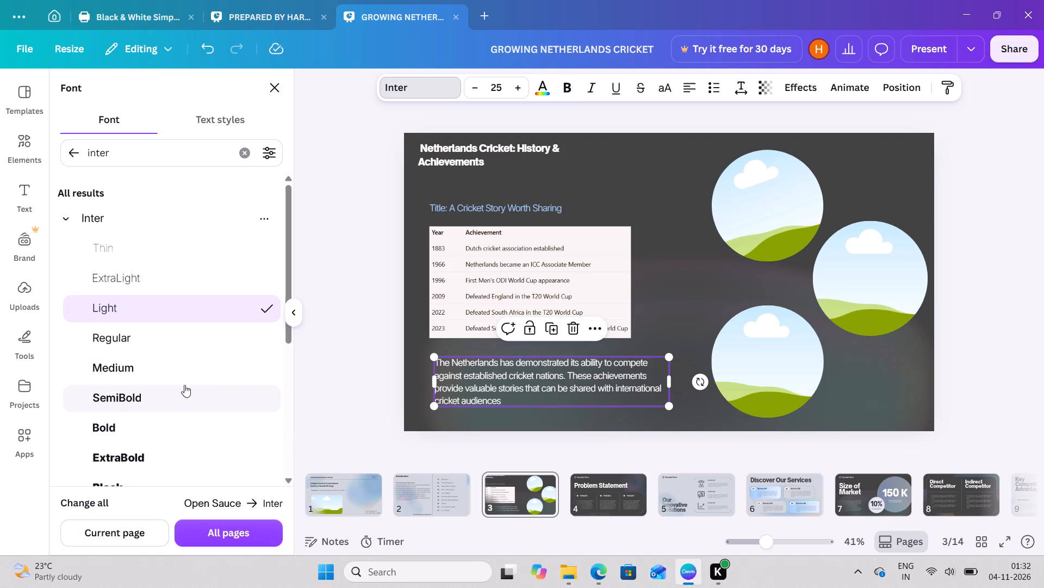
# Try light green #c1ff72 and a black-to-white gradient on the main message paragraph, settling on the 90° linear gradient #a6a6a6 to #ffffff.
pyautogui.click(540, 95)
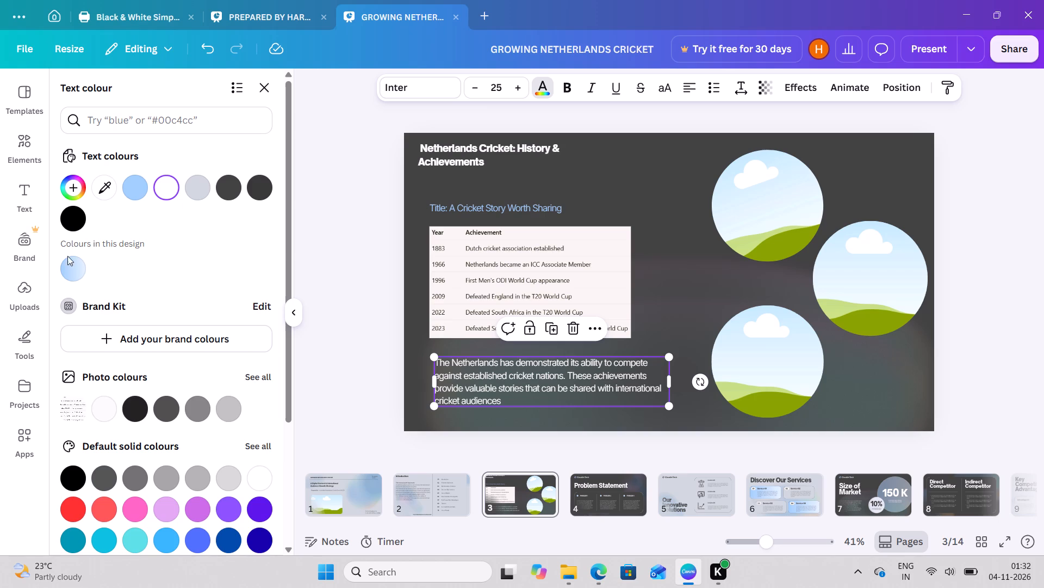
pyautogui.scroll(-3, 107, 346)
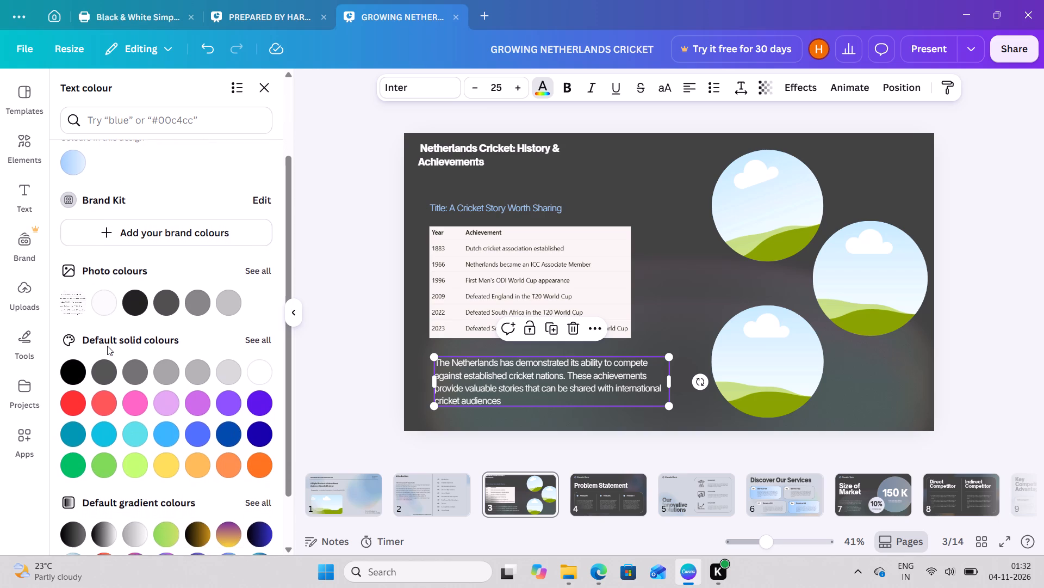
pyautogui.scroll(-2, 107, 346)
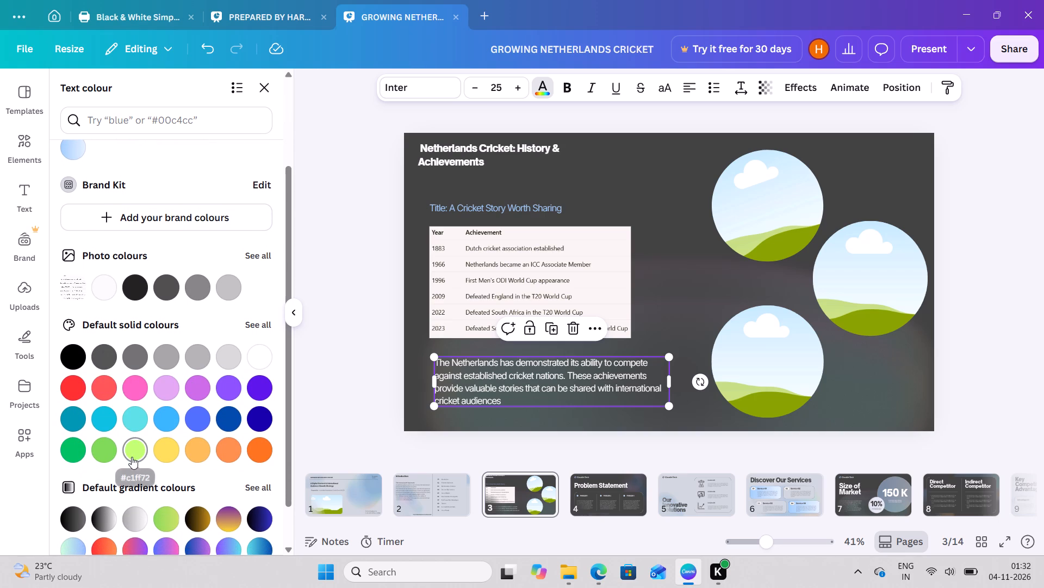
pyautogui.click(132, 457)
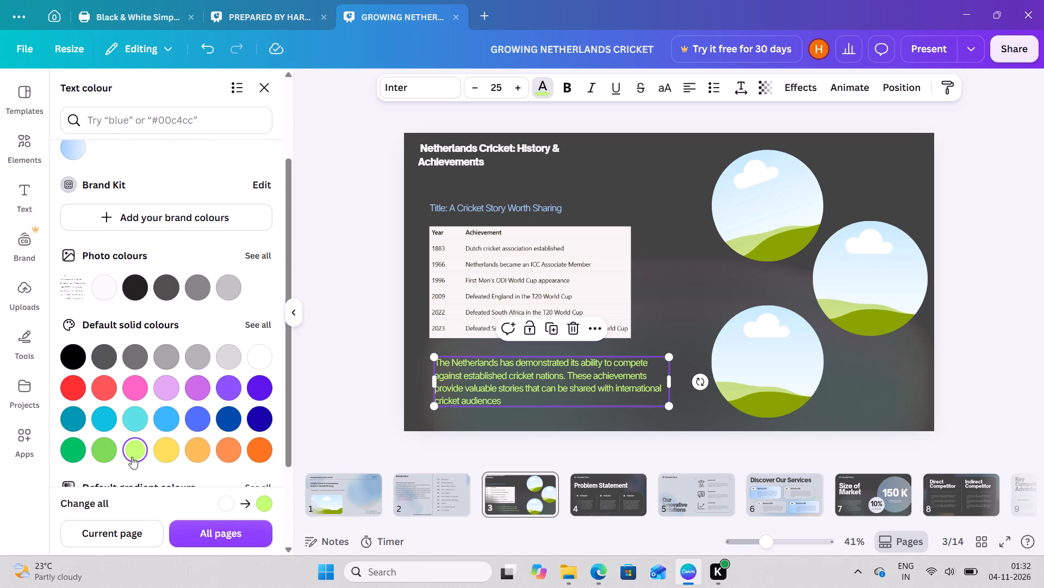
pyautogui.scroll(-3, 176, 442)
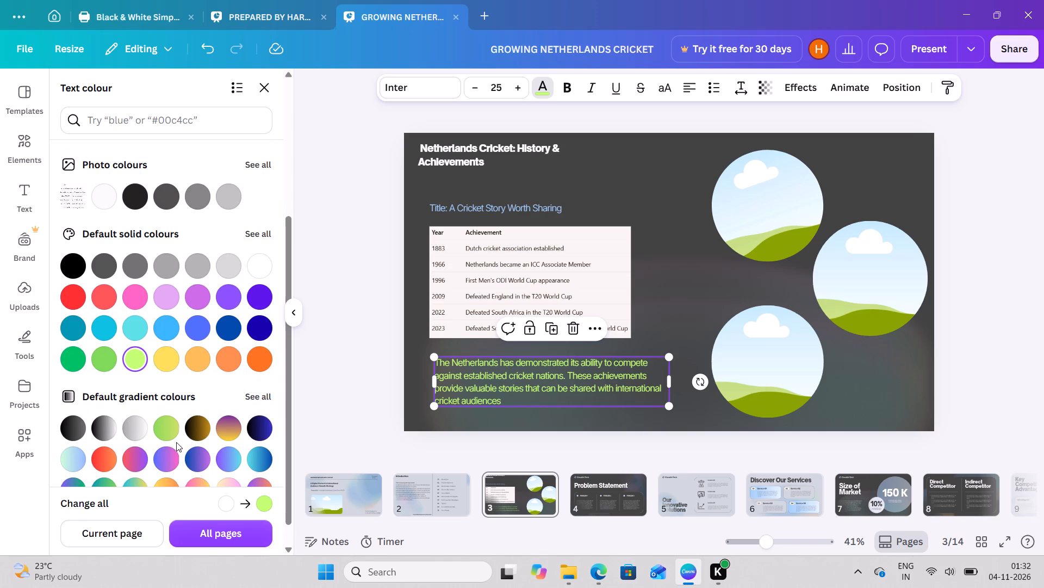
pyautogui.scroll(-1, 176, 442)
pyautogui.click(104, 407)
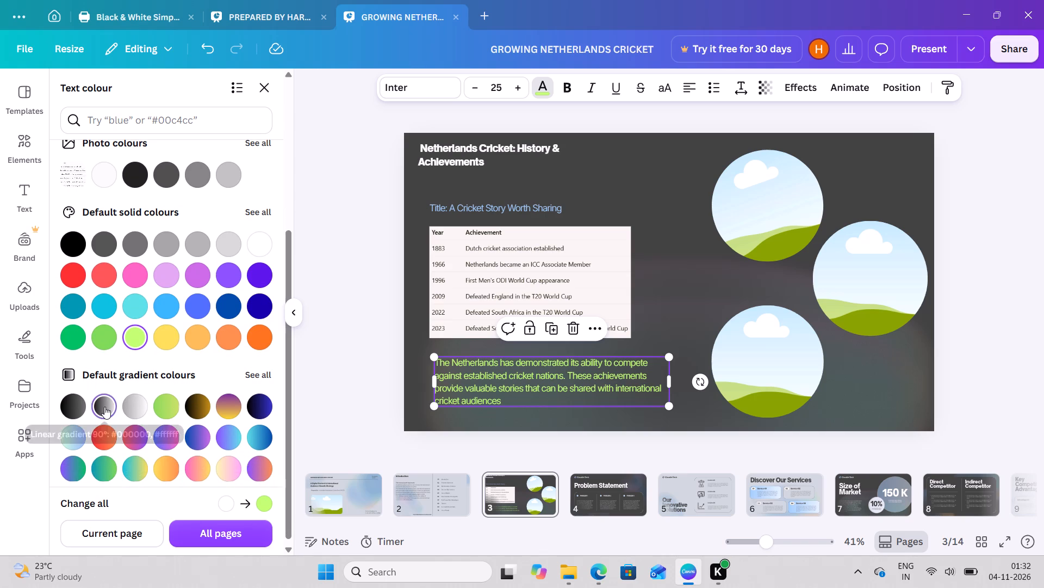
pyautogui.click(141, 407)
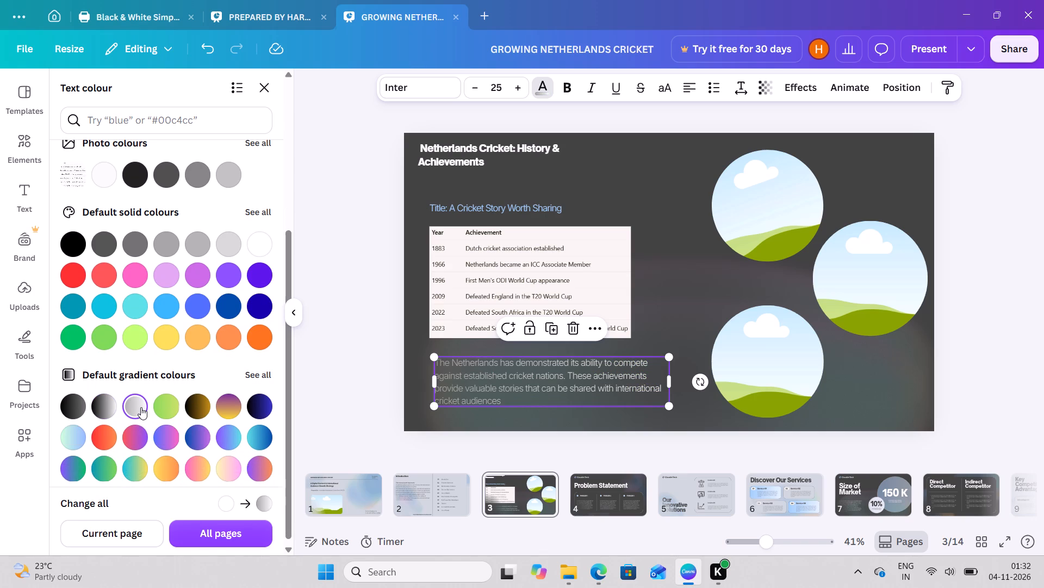
pyautogui.click(331, 335)
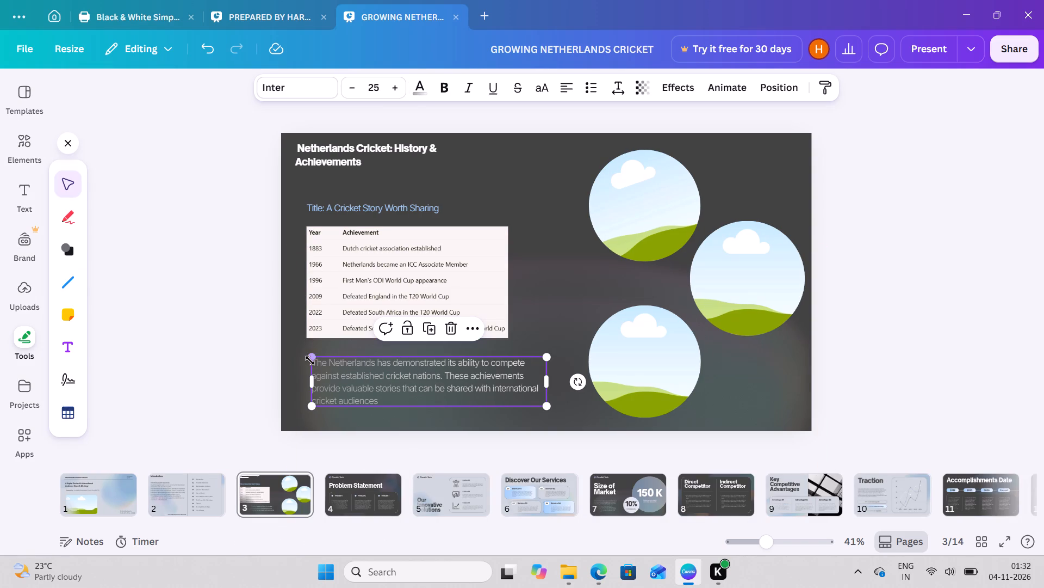
# Shrink the main message paragraph to font size 24.3 and shift it slightly left and down beneath the table image.
pyautogui.moveTo(309, 360); pyautogui.dragTo(314, 362)
pyautogui.moveTo(314, 362); pyautogui.dragTo(316, 364)
pyautogui.moveTo(410, 378); pyautogui.dragTo(394, 376)
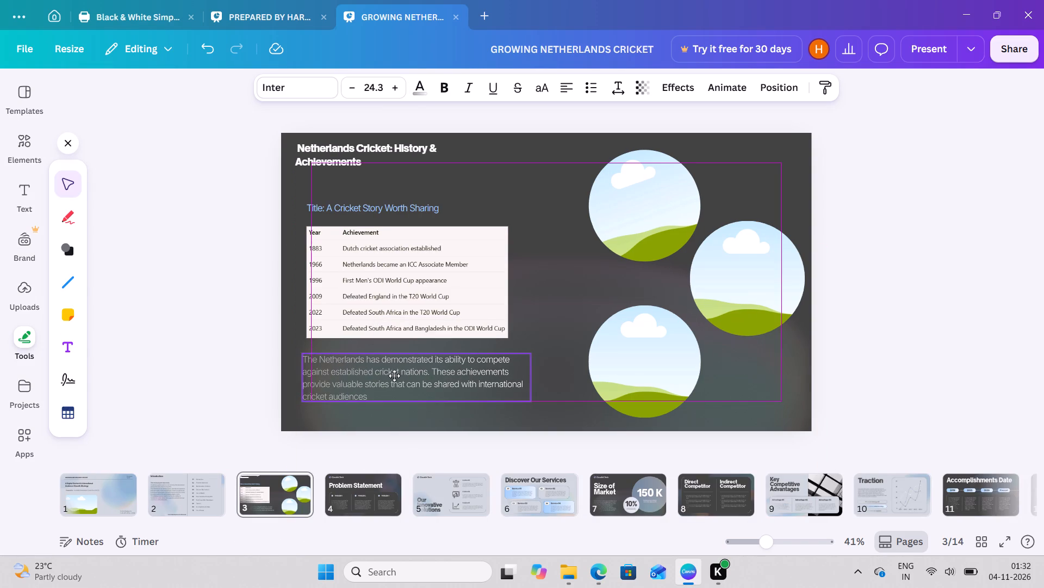
pyautogui.moveTo(394, 376); pyautogui.dragTo(394, 378)
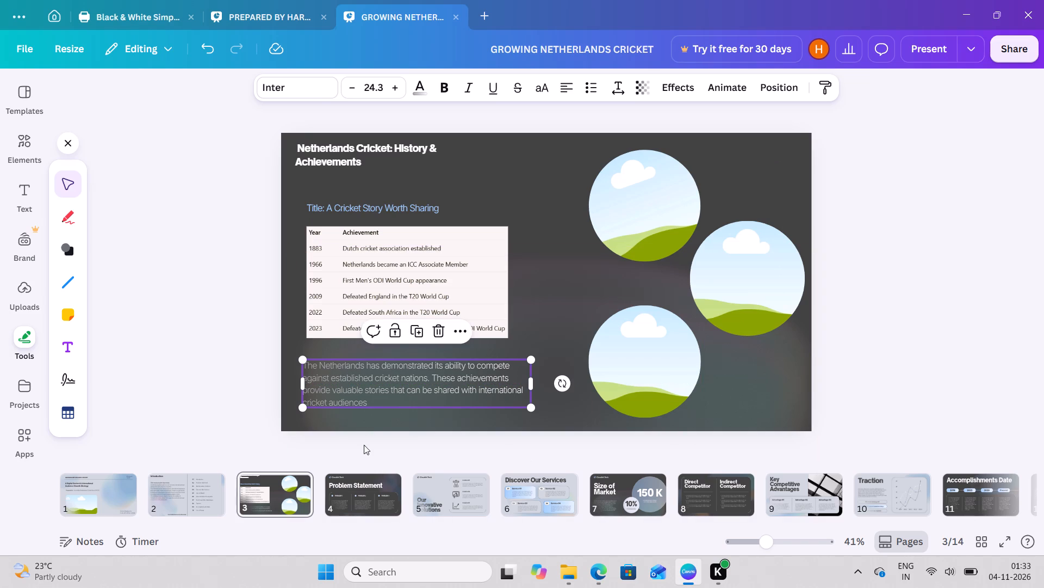
# Review slides 1 and 2, and examine slide 3's heading, table, paragraph and picture frames up close and as a whole.
pyautogui.click(96, 498)
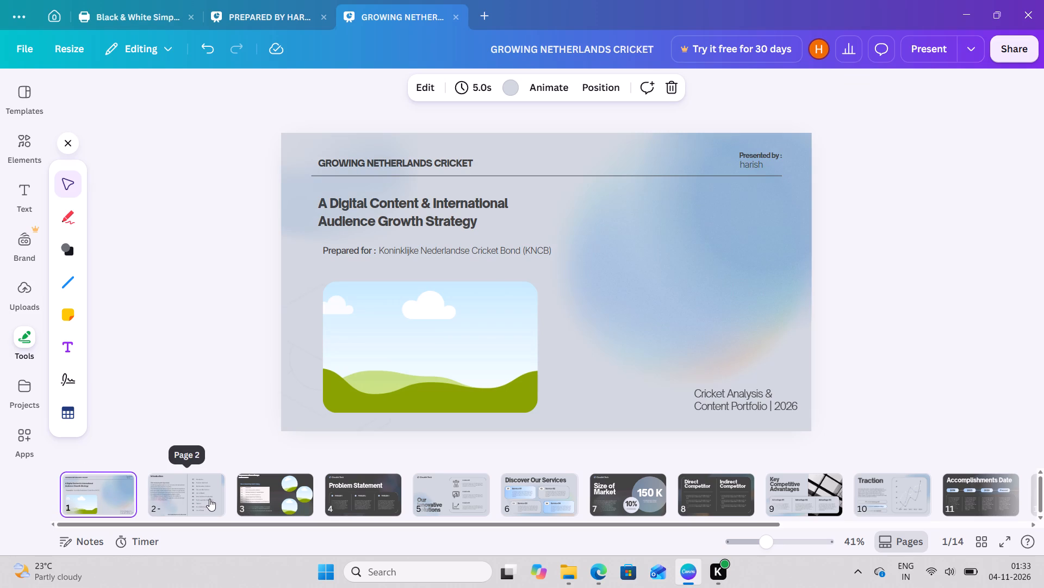
pyautogui.click(209, 499)
pyautogui.click(282, 501)
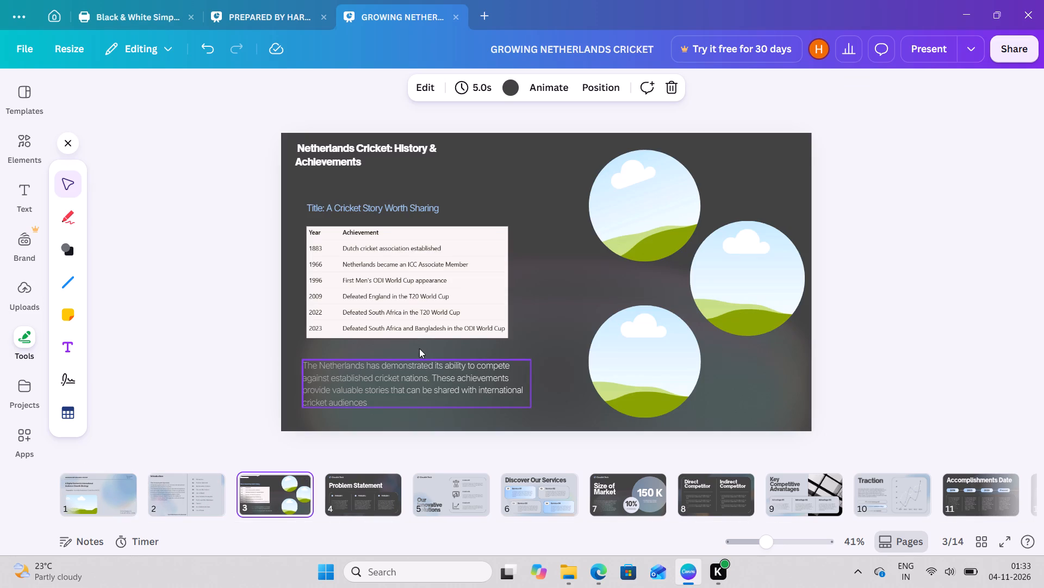
pyautogui.hscroll(-1, 275, 250)
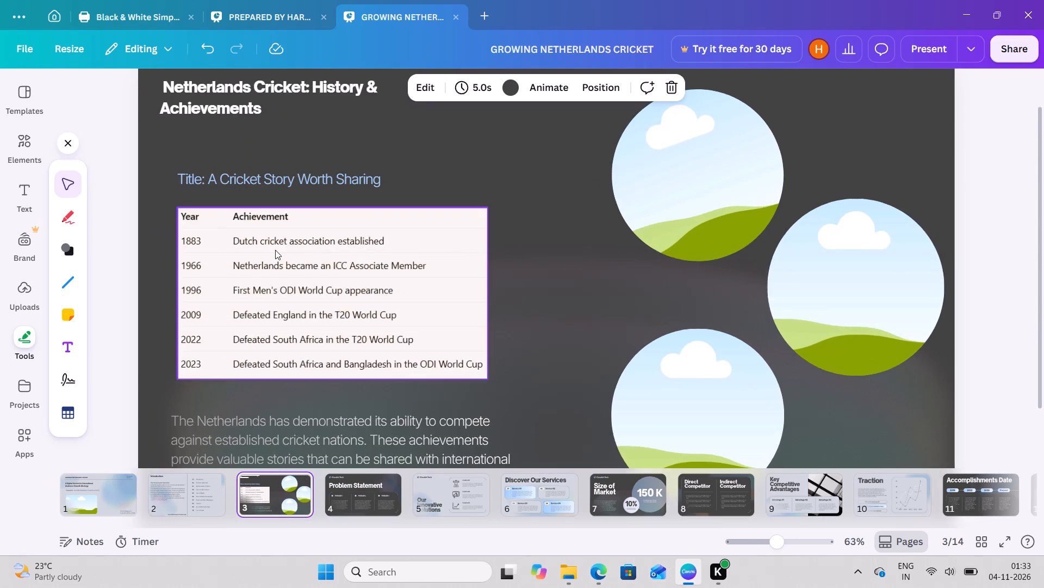
pyautogui.hscroll(3, 275, 250)
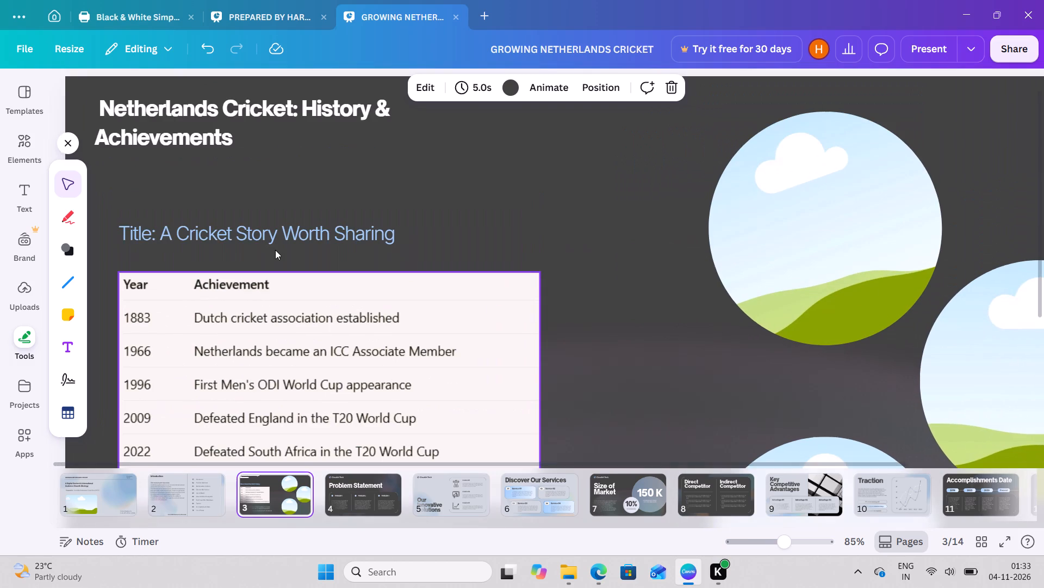
pyautogui.hscroll(1, 275, 250)
pyautogui.scroll(-1, 275, 250)
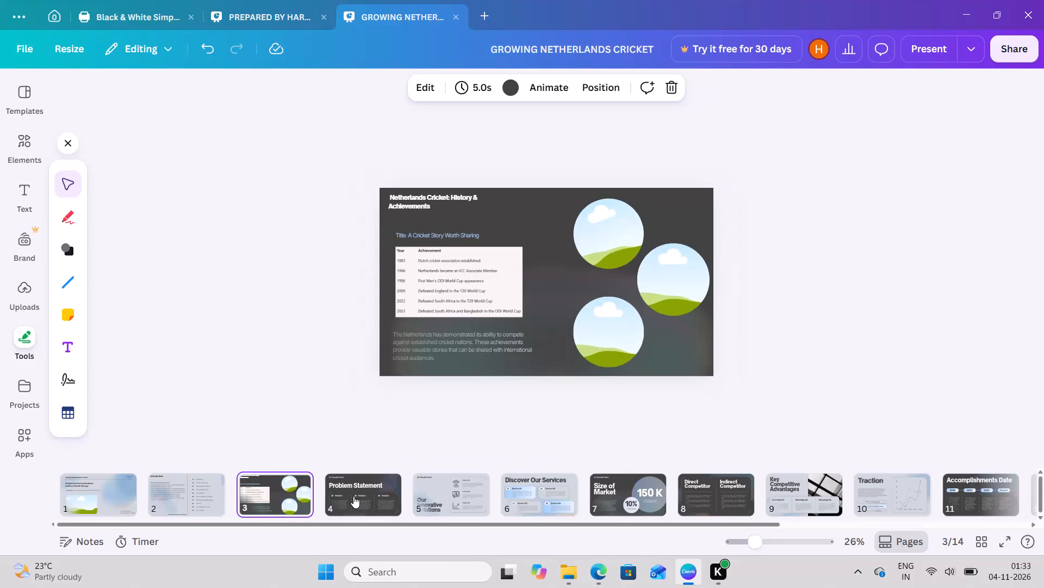
# Open slide 4, the Problem Statement page.
pyautogui.click(353, 496)
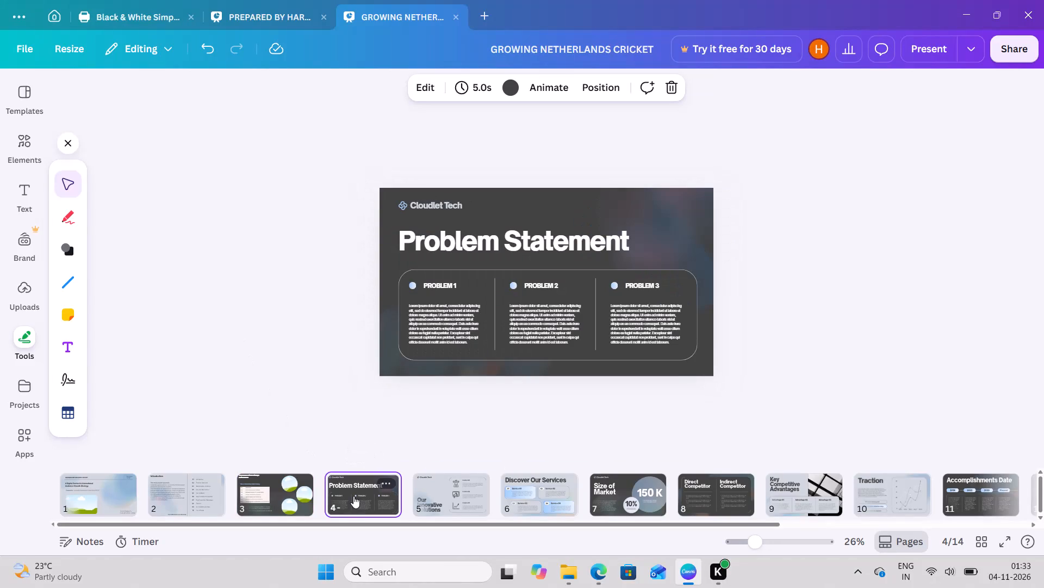
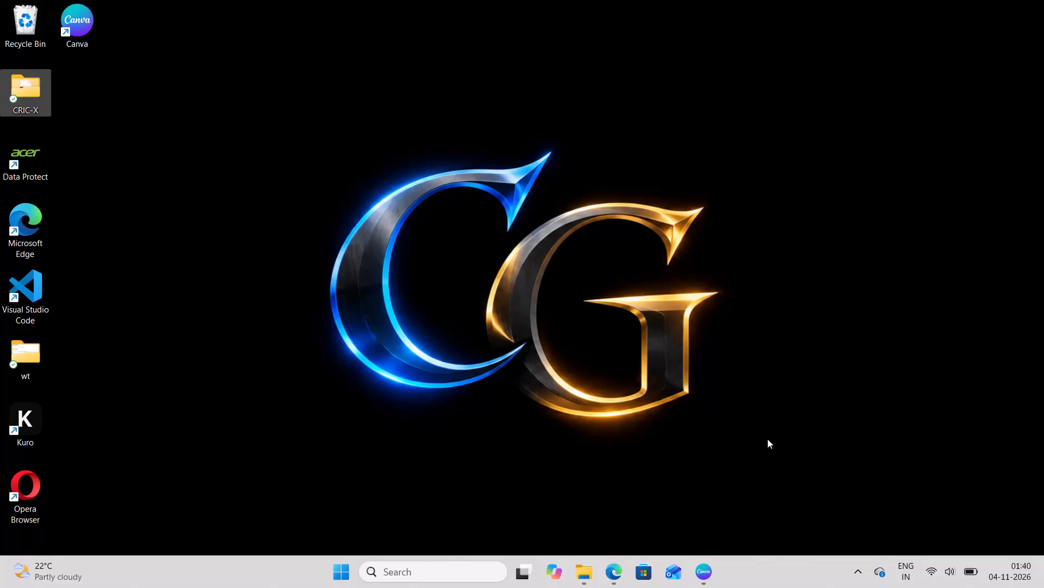
# Undo the last file deletion from the desktop.
pyautogui.rightClick(767, 439)
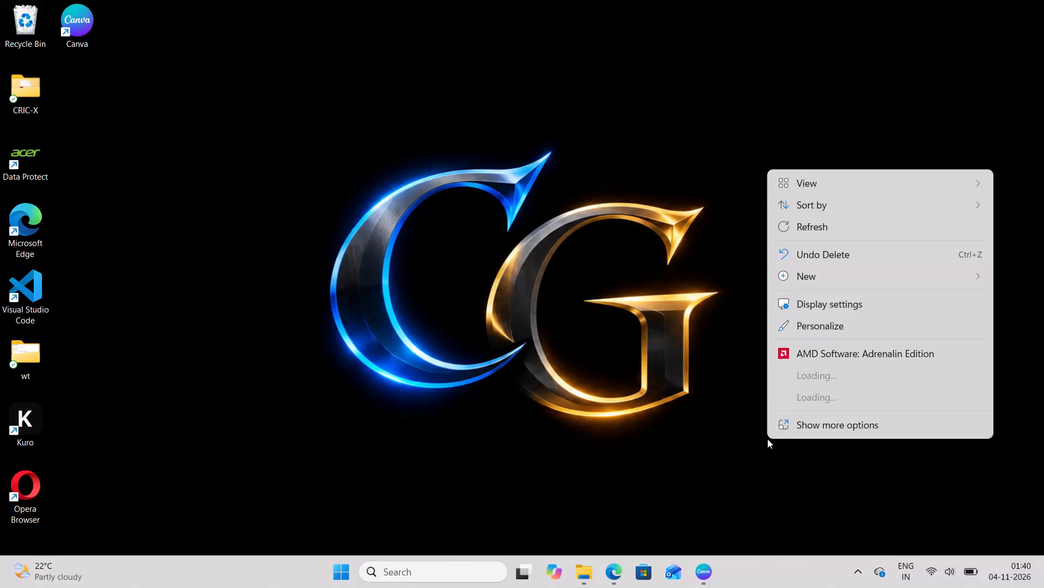
pyautogui.click(822, 250)
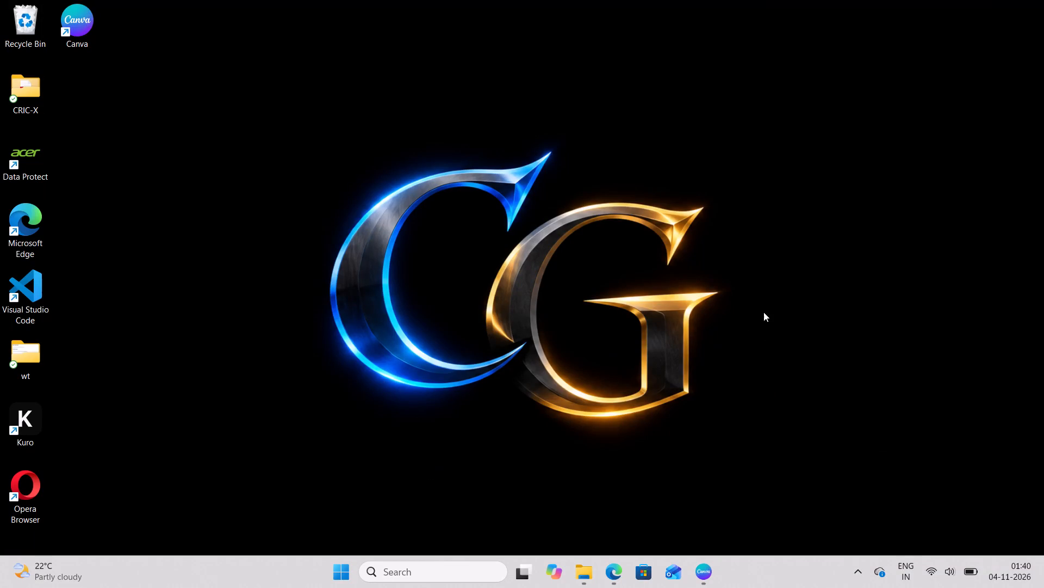
pyautogui.rightClick(763, 312)
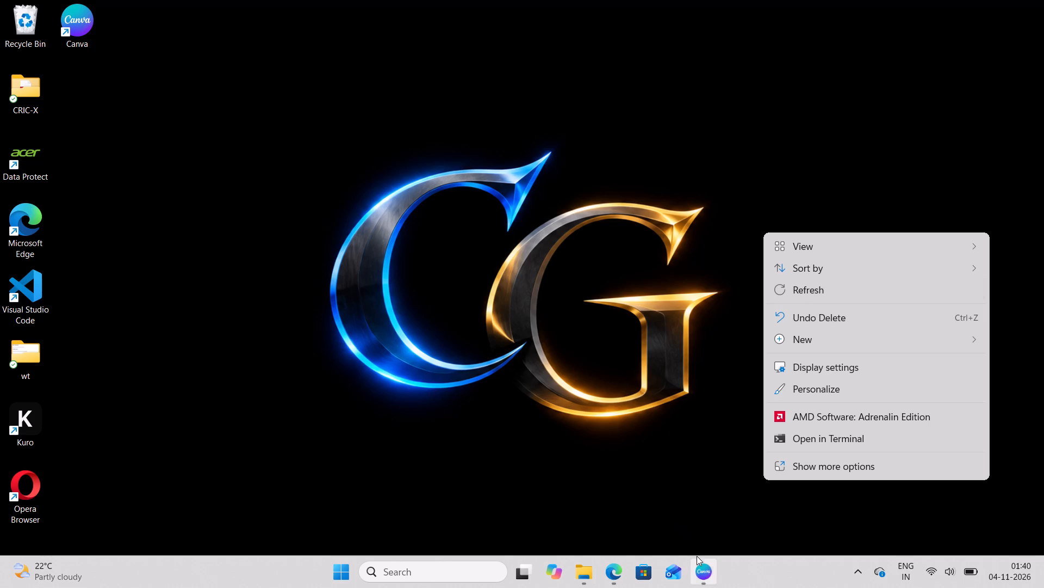
# Switch back to Canva and fill the picture frame on slide 1 with the larger uploaded photo of the cricket batsman.
pyautogui.click(702, 570)
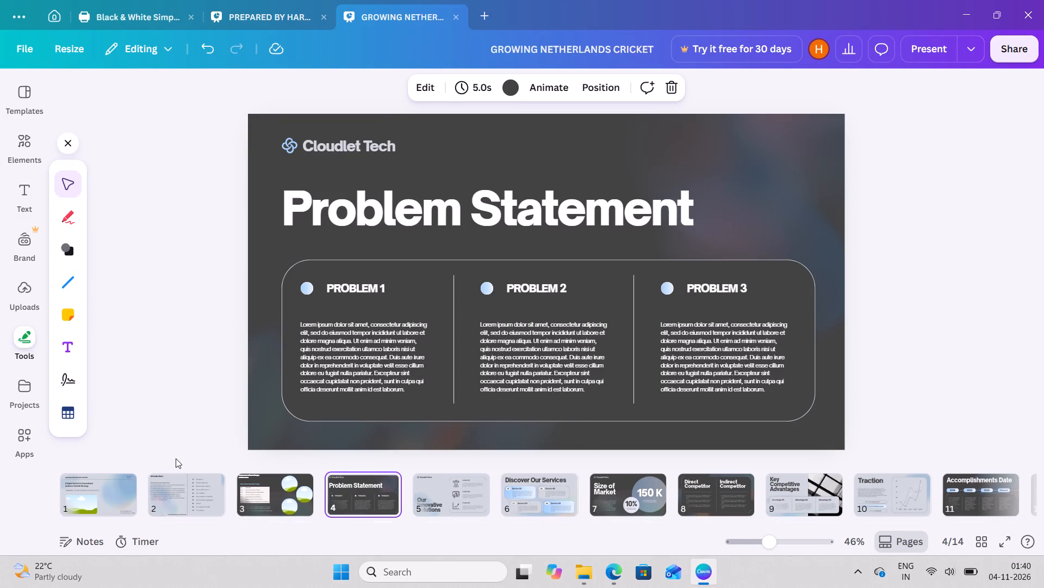
pyautogui.click(115, 488)
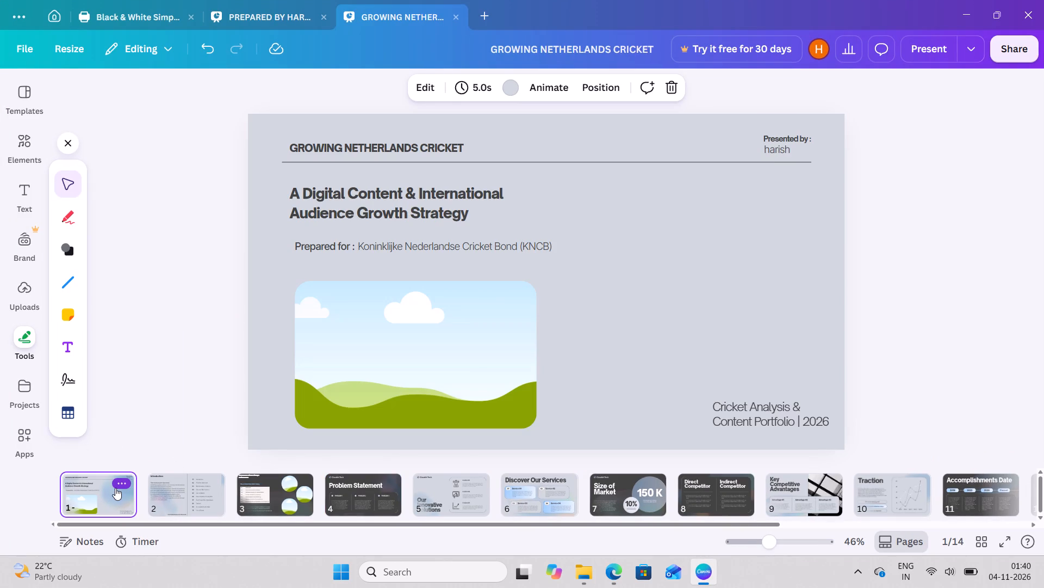
pyautogui.click(188, 506)
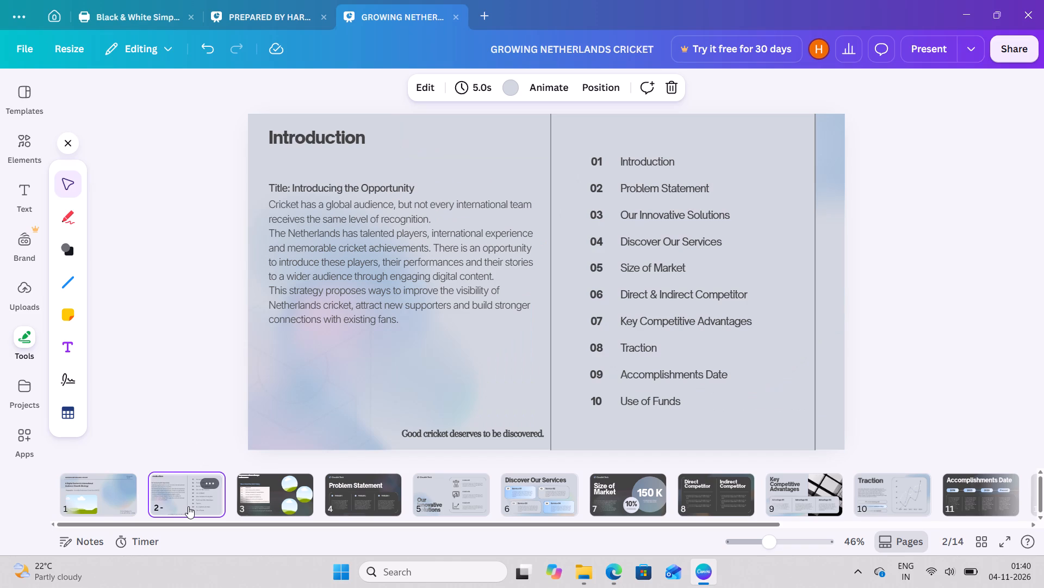
pyautogui.click(102, 480)
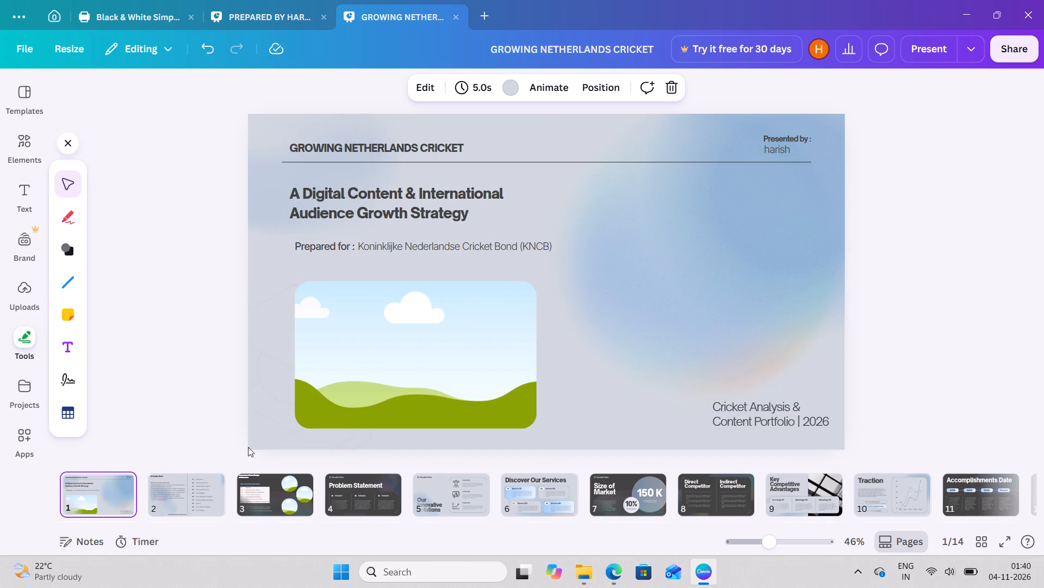
pyautogui.click(19, 289)
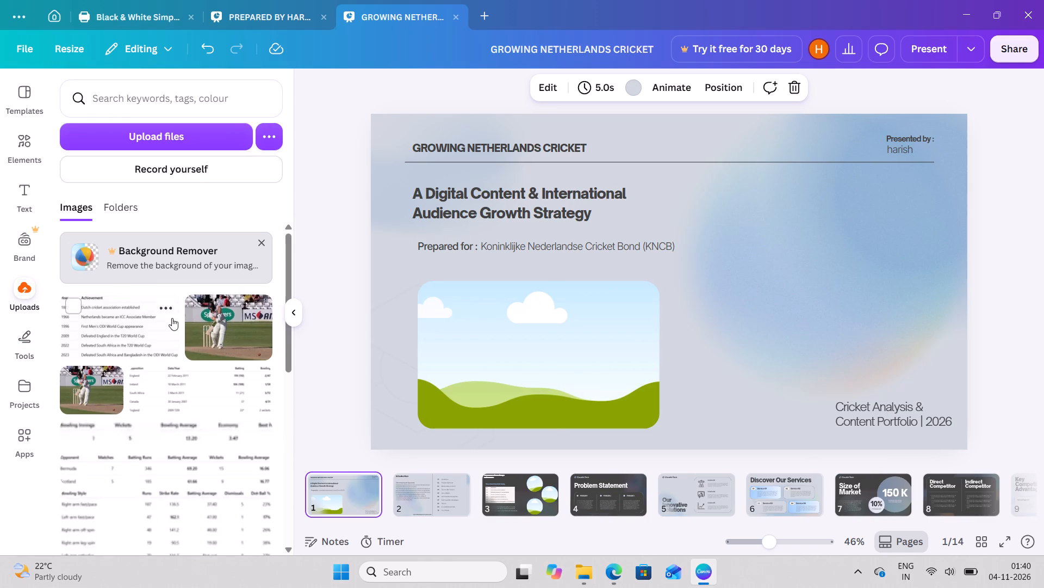
pyautogui.click(238, 332)
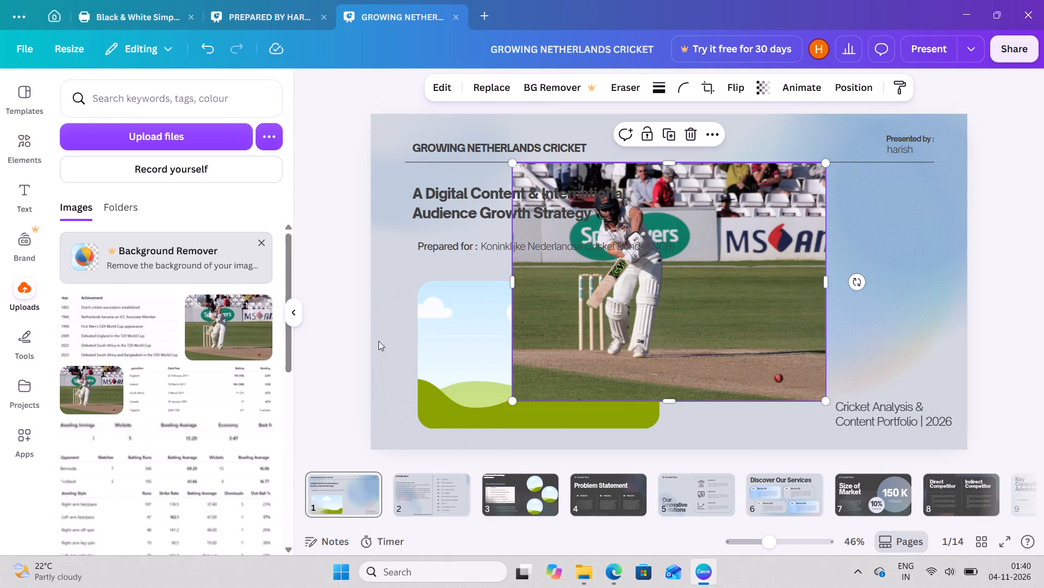
pyautogui.click(654, 315)
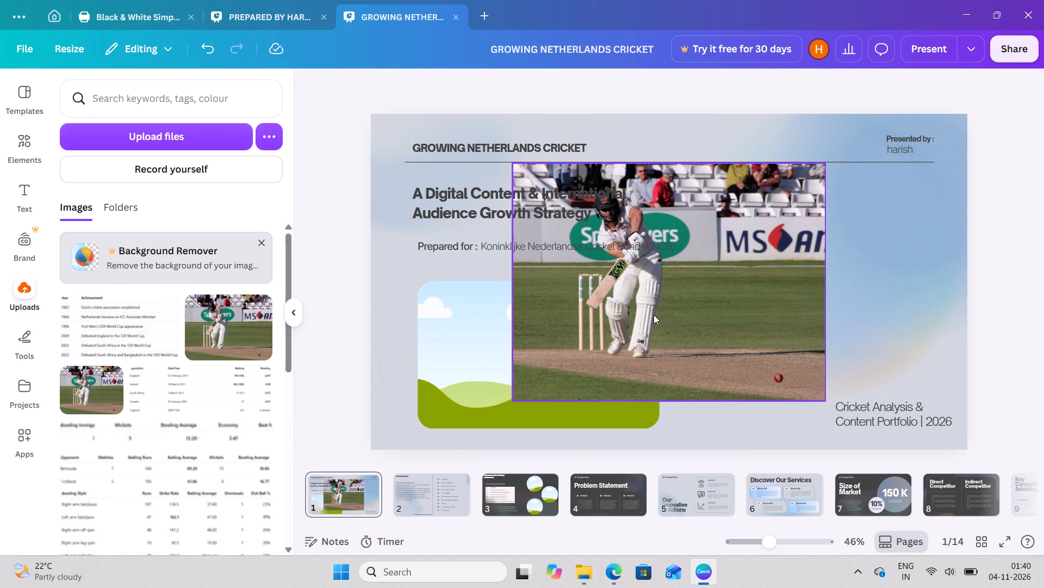
pyautogui.click(583, 339)
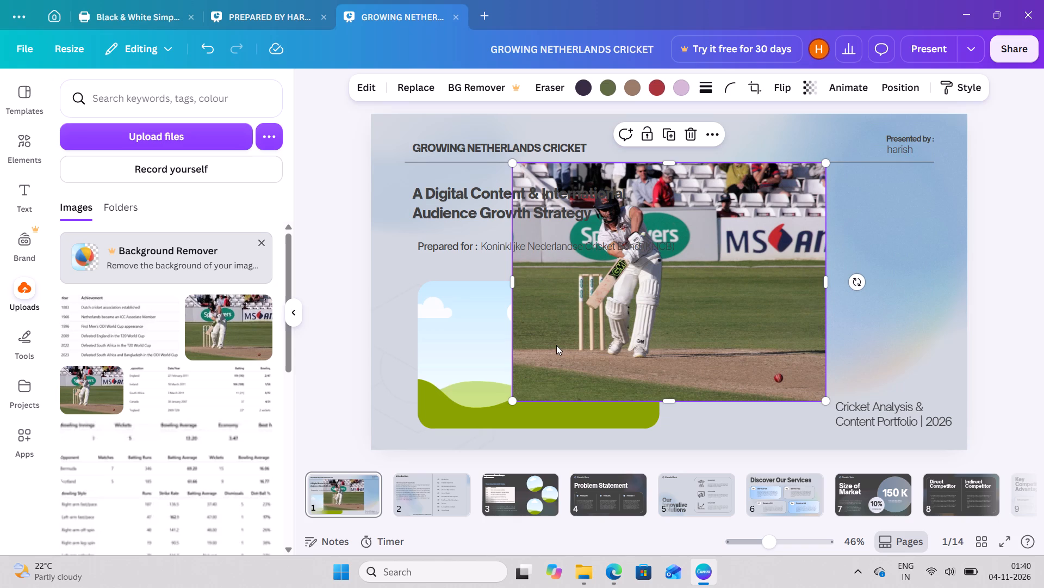
pyautogui.moveTo(556, 345); pyautogui.dragTo(469, 390)
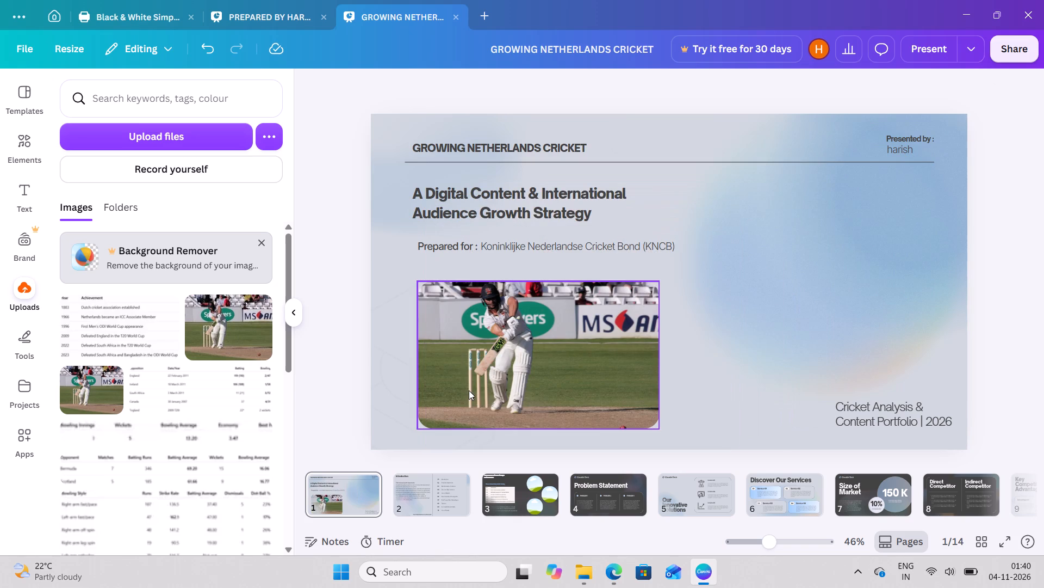
pyautogui.click(331, 352)
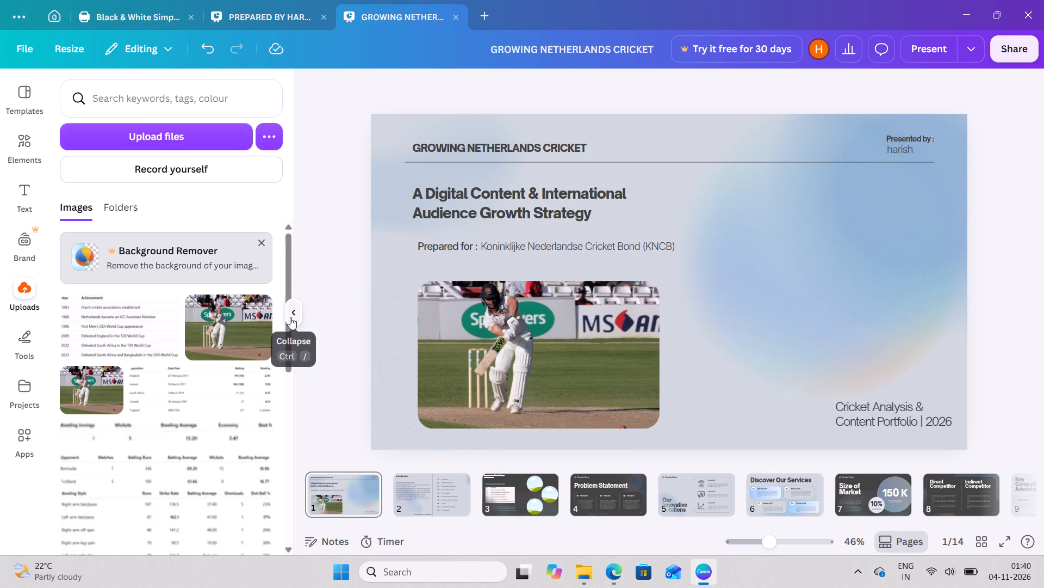
pyautogui.click(293, 317)
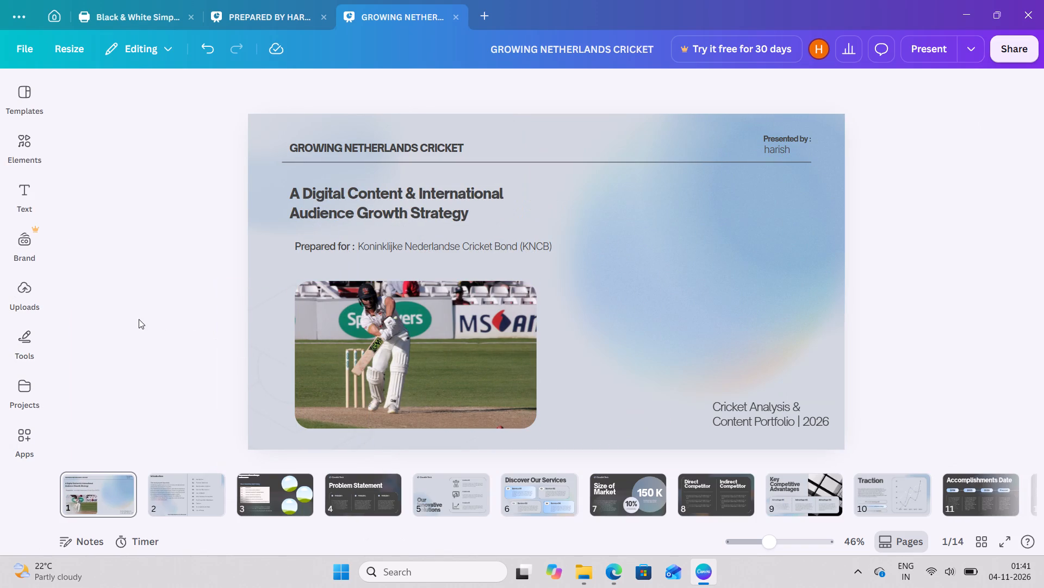
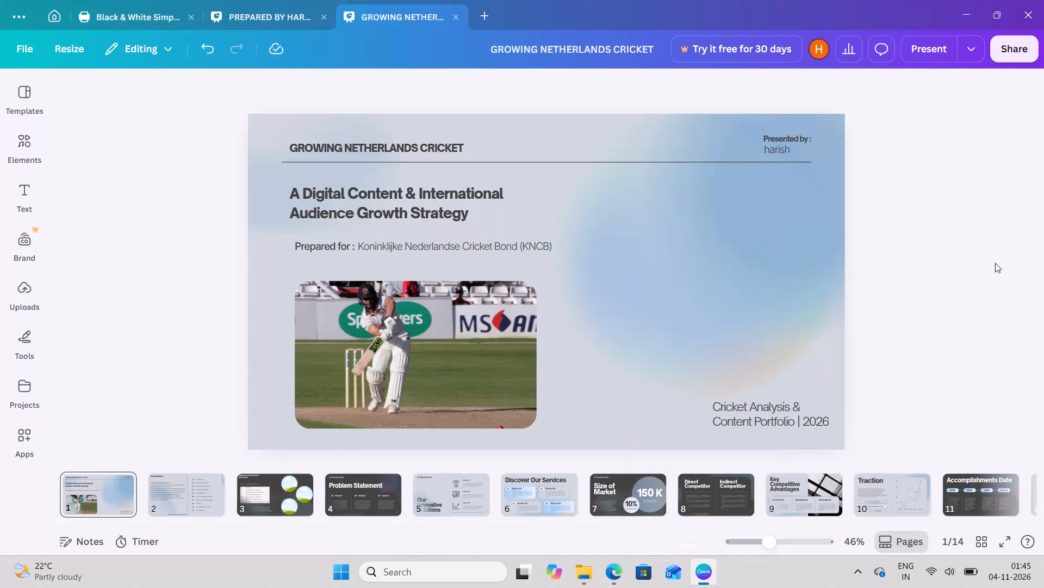
pyautogui.click(1024, 9)
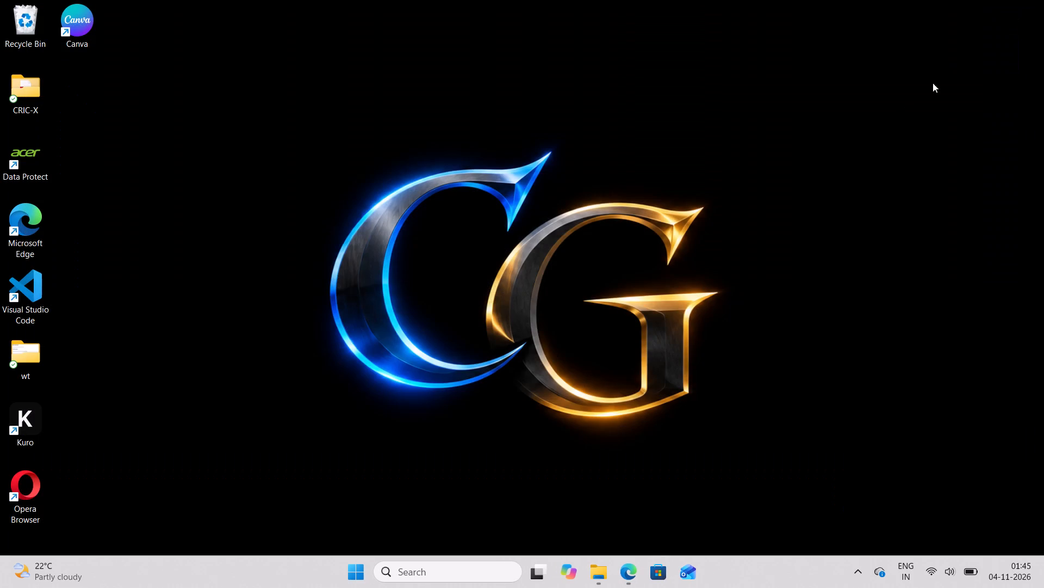
pyautogui.click(818, 232)
pyautogui.click(794, 270)
pyautogui.rightClick(794, 293)
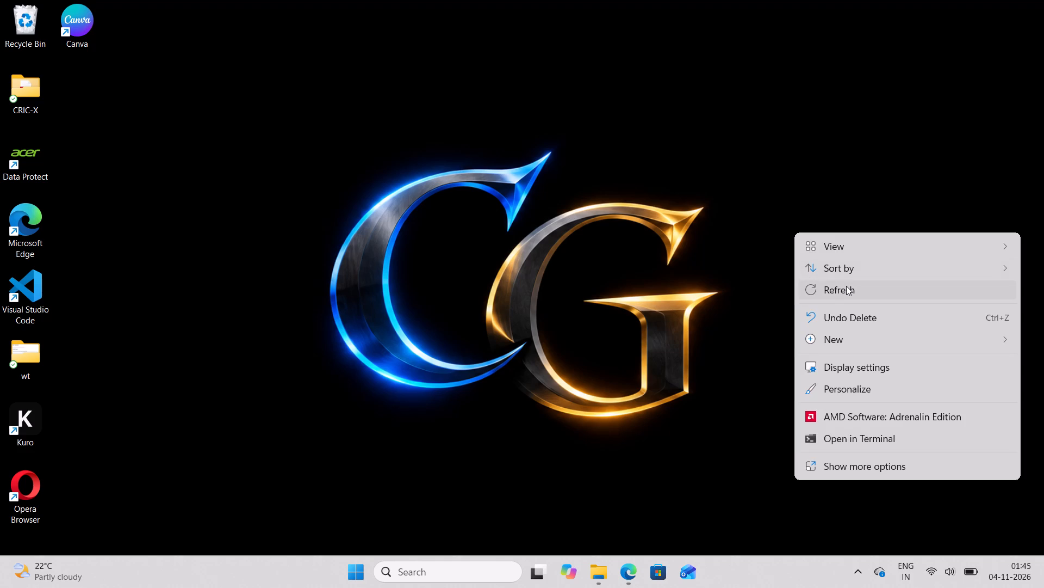
pyautogui.doubleClick(846, 286)
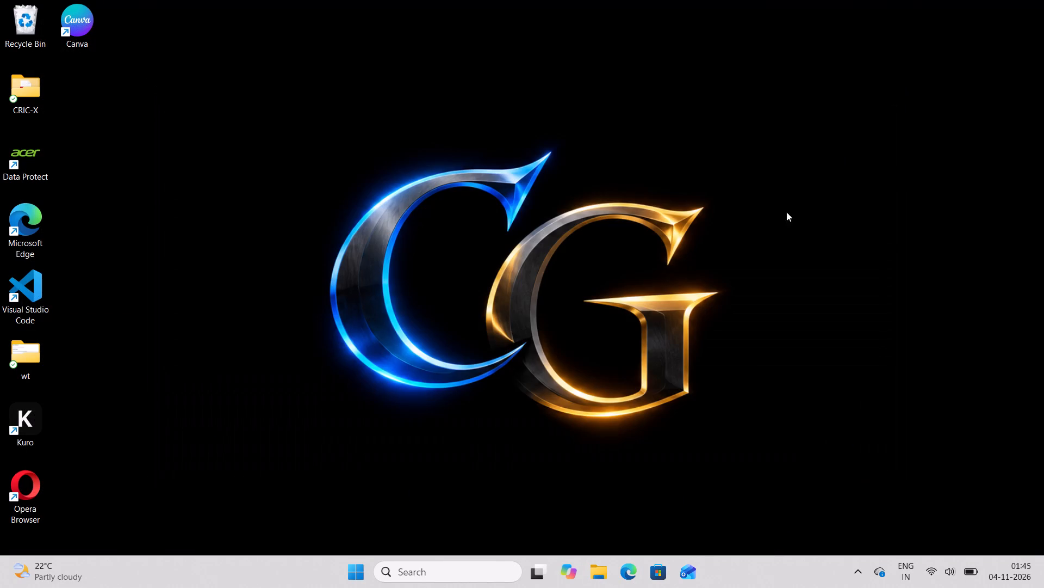
# Launch Kuro from the desktop.
pyautogui.doubleClick(24, 405)
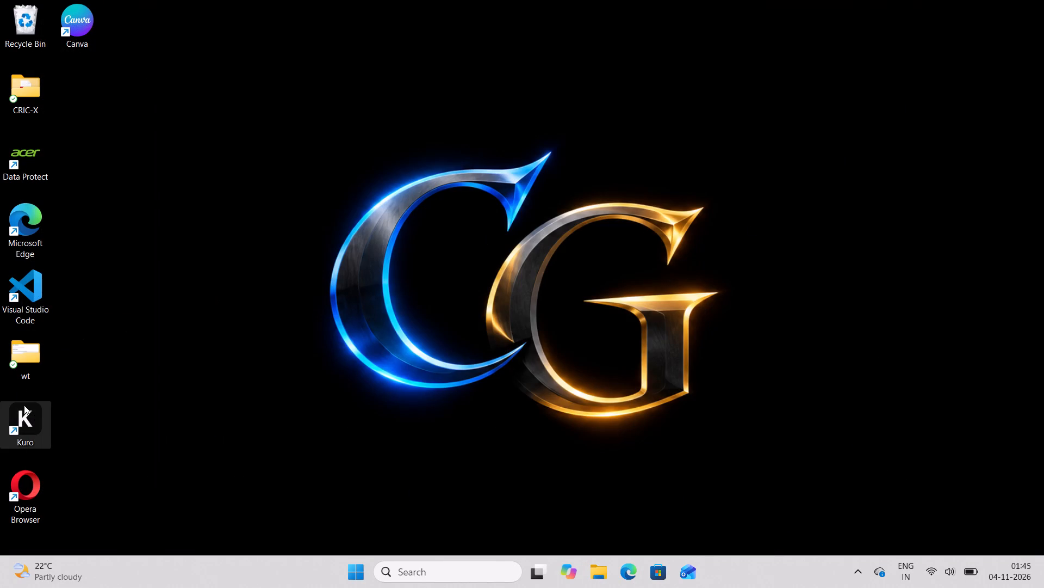
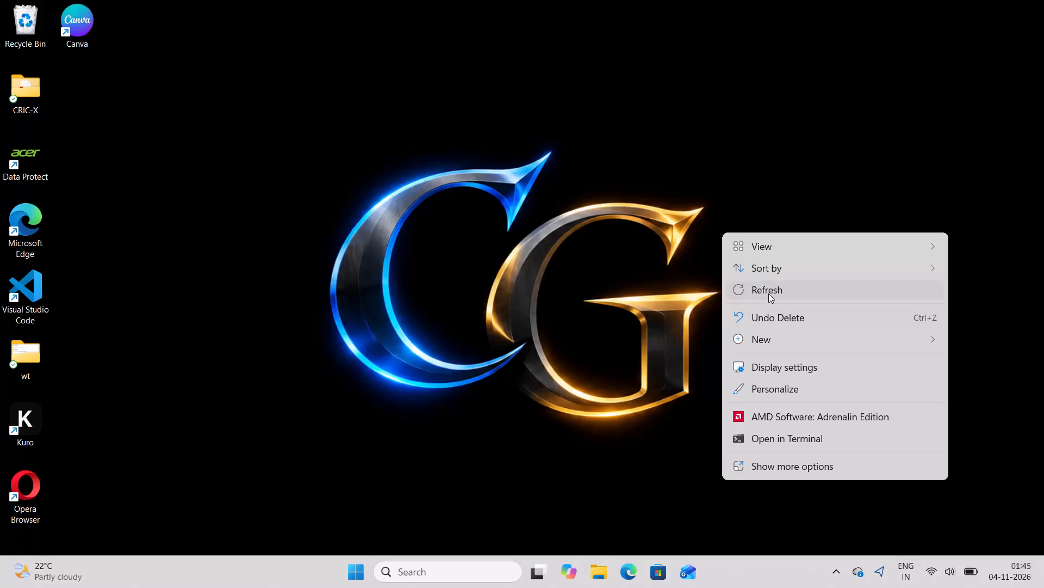
# Refresh the desktop.
pyautogui.click(768, 293)
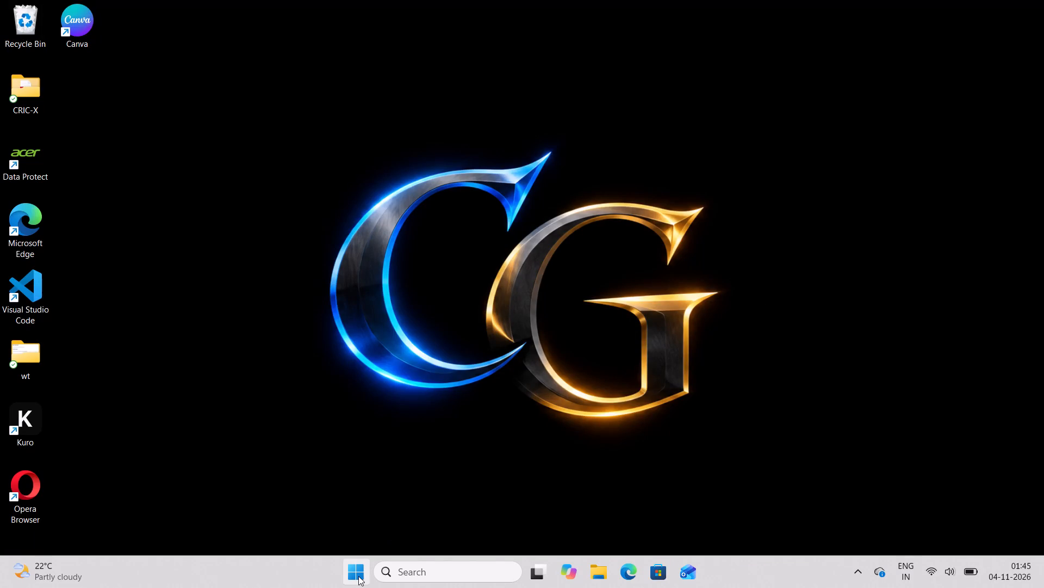
# Bring up the computer's power options for locking, sleeping, shutting down or restarting.
pyautogui.click(358, 576)
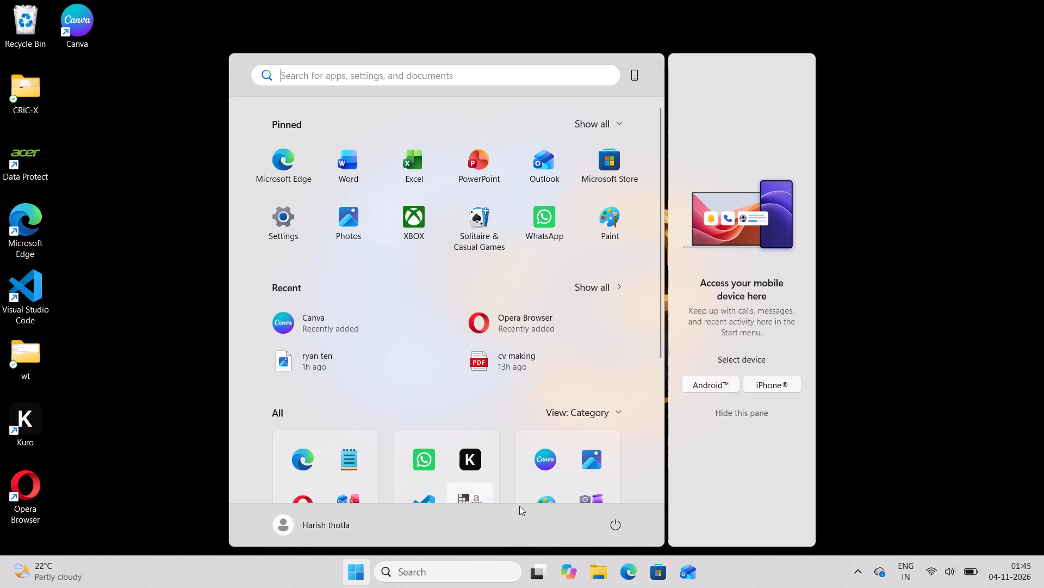
pyautogui.click(613, 522)
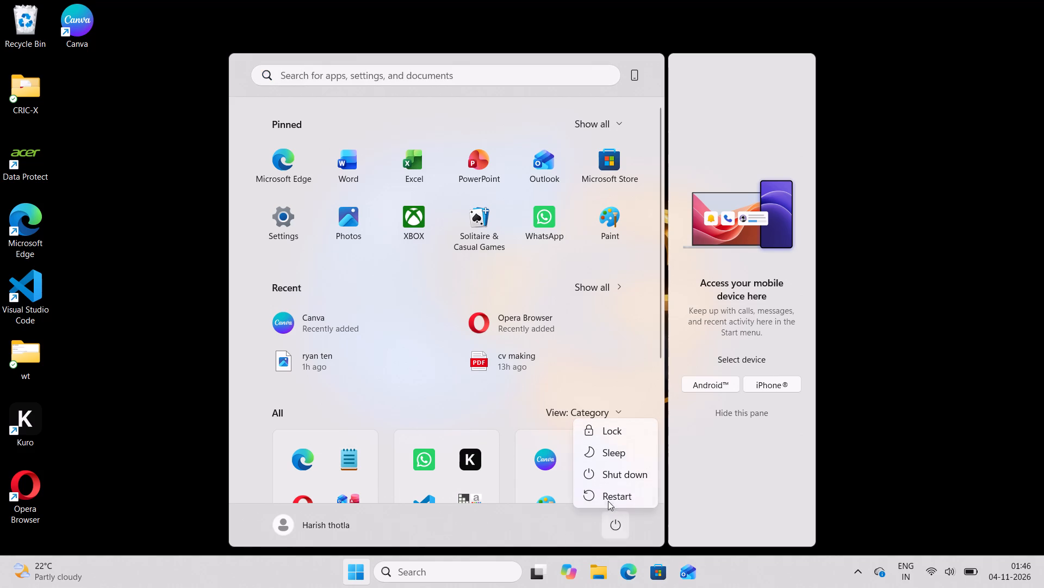